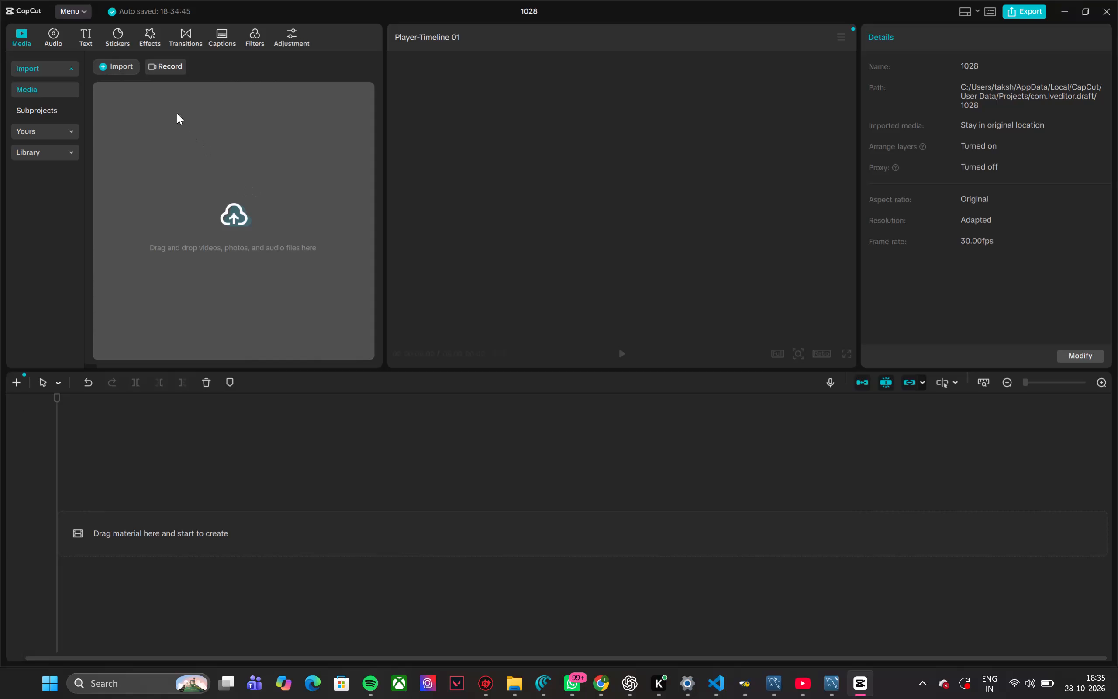
Import the audio file "WhatsApp Audio 2026-10-27 at 11.24.00 PM" from Downloads into the project media.
{"action": "left_click", "coordinate": [126, 72]}
{"action": "left_click", "coordinate": [138, 95]}
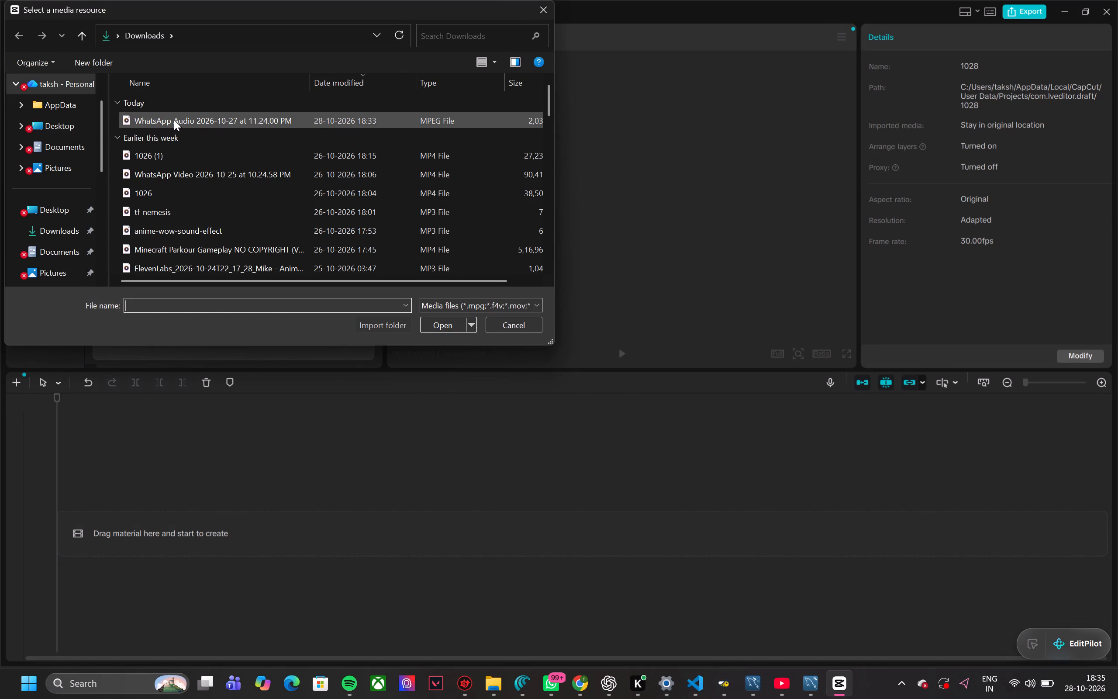
{"action": "left_click", "coordinate": [174, 120]}
{"action": "left_click", "coordinate": [435, 323]}
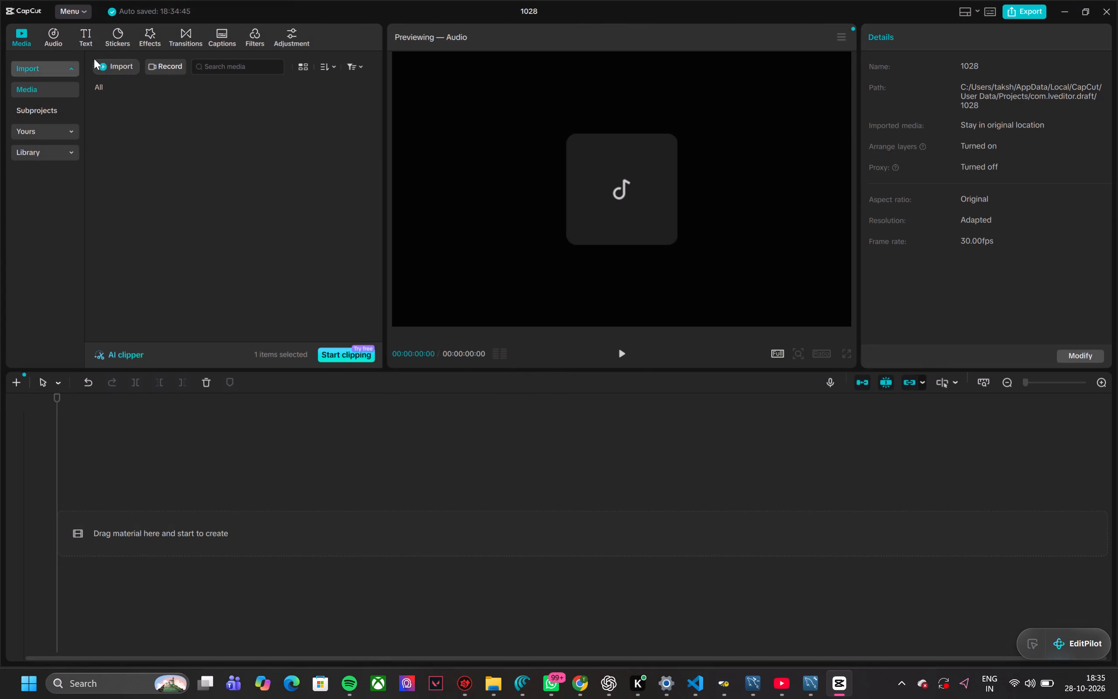
Import the "Minecraft Parkour Gameplay NO COPYRIGHT (Vertical)" video from Downloads into the project media.
{"action": "left_click", "coordinate": [112, 65]}
{"action": "left_click", "coordinate": [135, 90]}
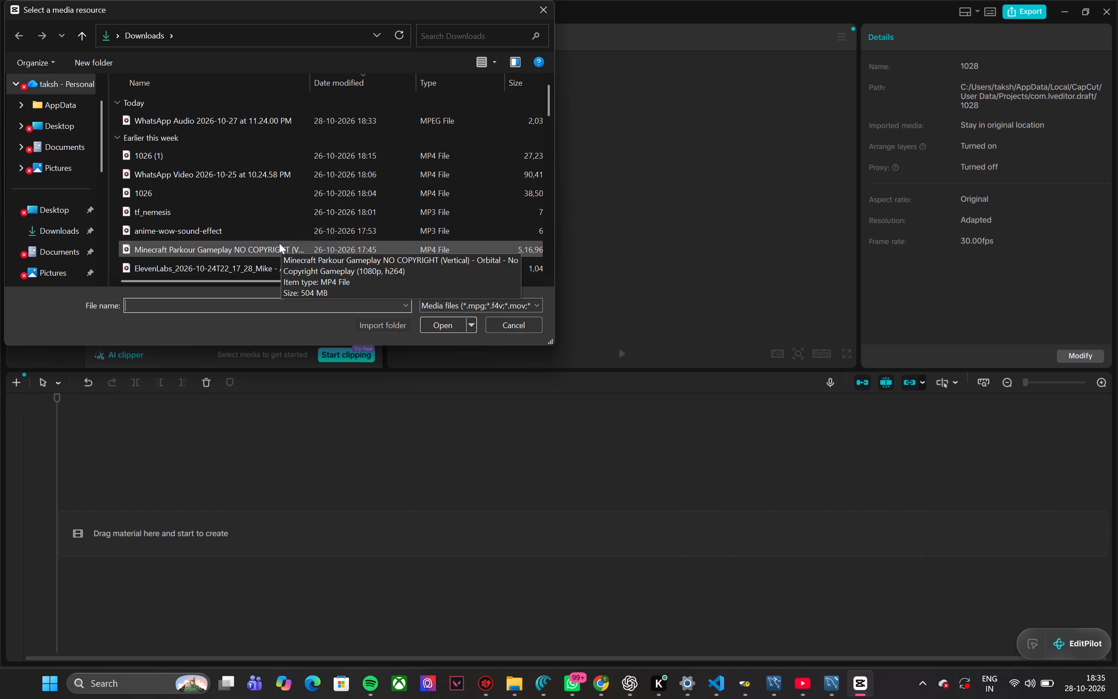
{"action": "left_click", "coordinate": [270, 252]}
{"action": "left_click", "coordinate": [432, 324]}
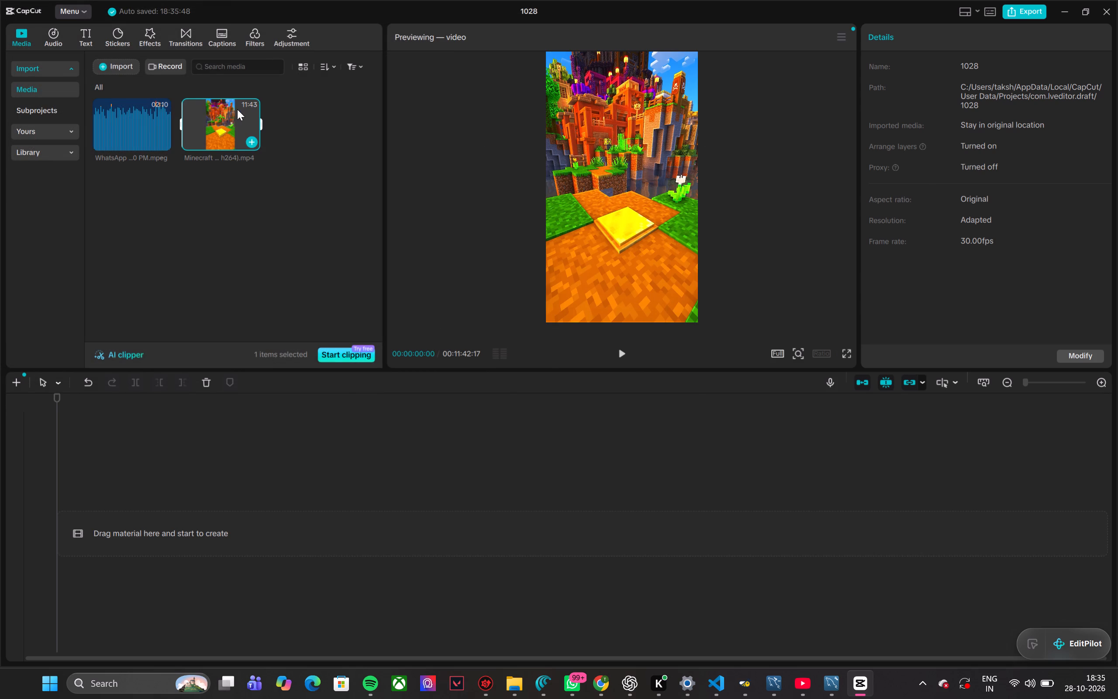
Place the Minecraft parkour video on the main track at the start of the empty timeline.
{"action": "left_click_drag", "start_coordinate": [237, 109], "coordinate": [126, 521]}
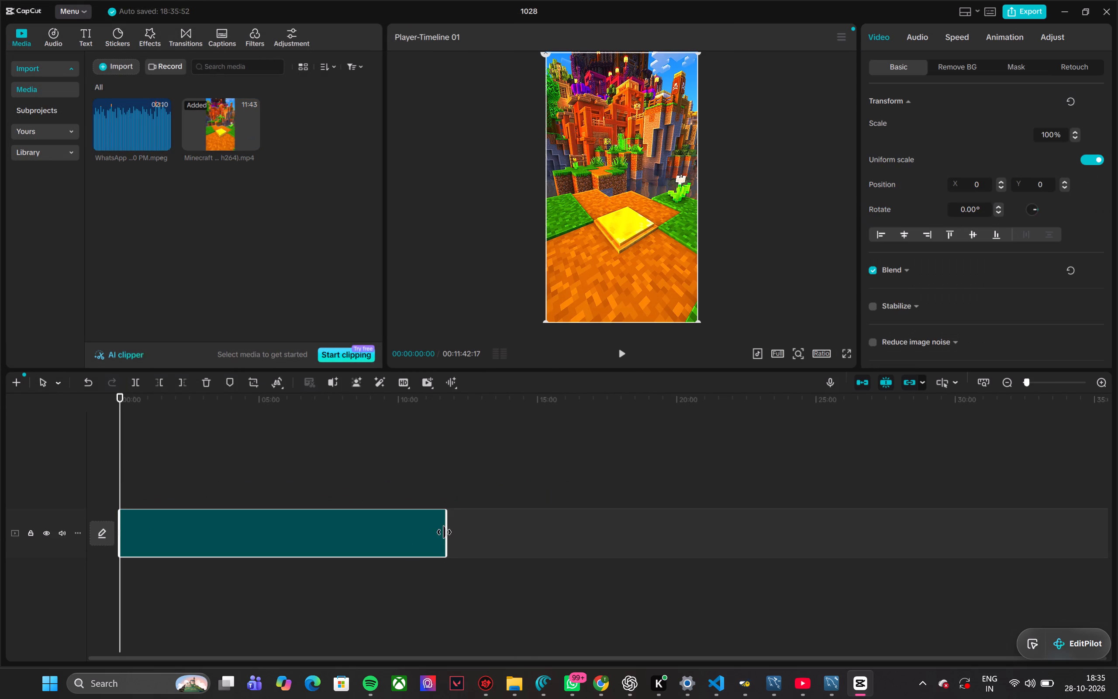
Trim the Minecraft clip's end to about 1:42 and cut about 30 seconds off its beginning, keeping it at the timeline start.
{"action": "left_click_drag", "start_coordinate": [444, 532], "coordinate": [183, 532]}
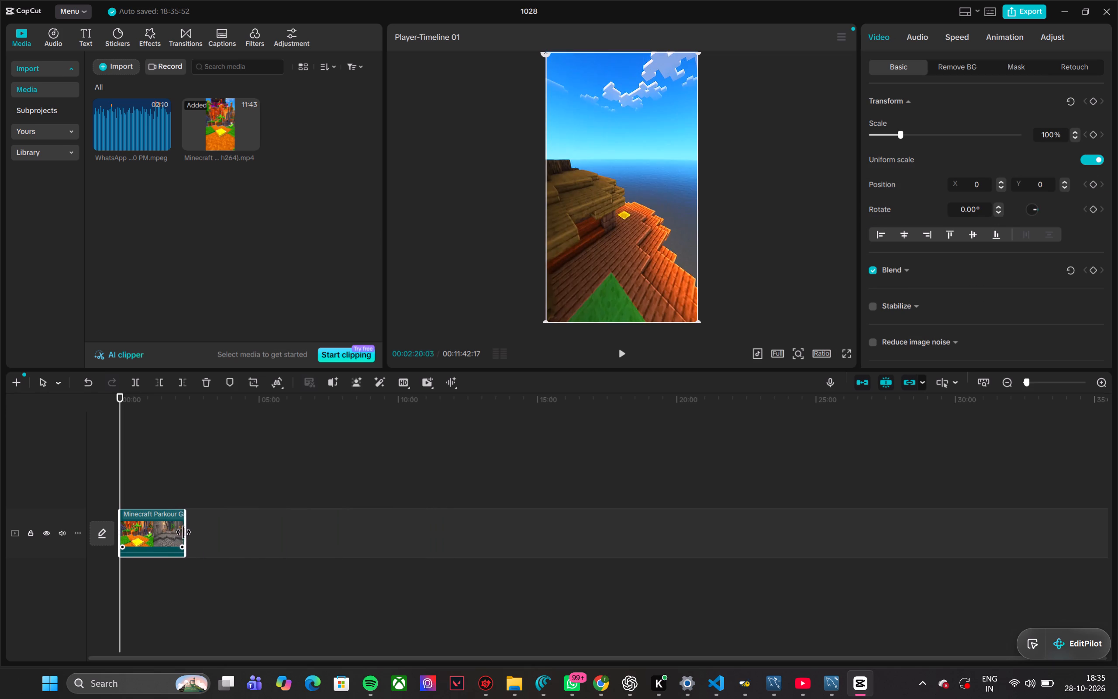
{"action": "left_click_drag", "start_coordinate": [183, 532], "coordinate": [195, 537]}
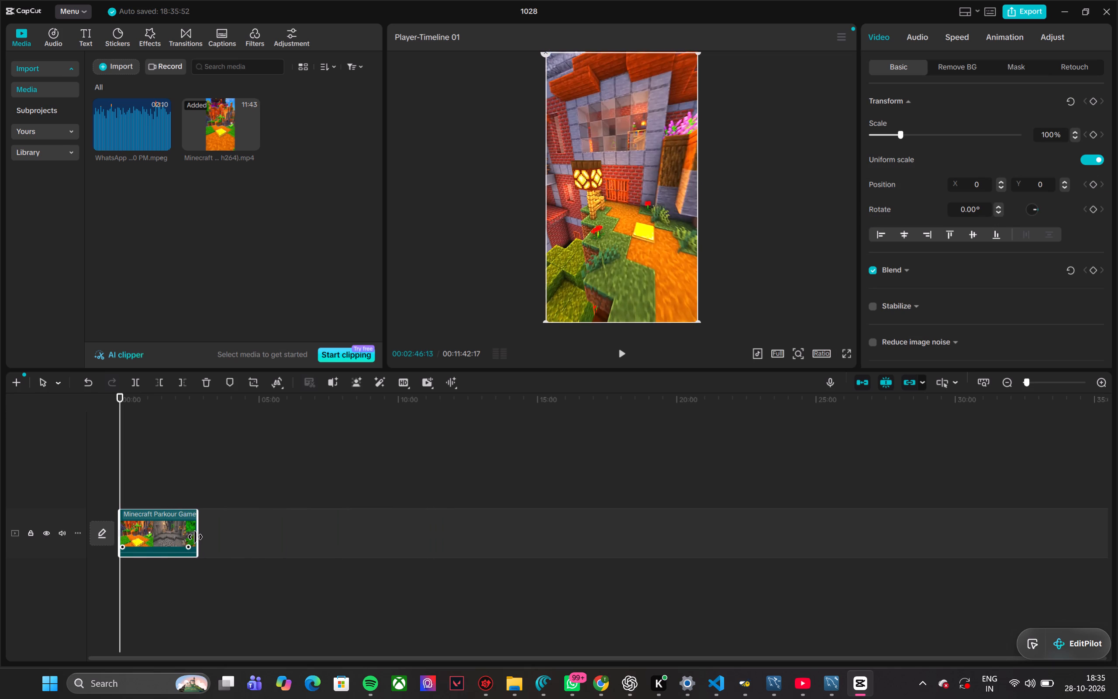
{"action": "left_click_drag", "start_coordinate": [195, 537], "coordinate": [166, 541]}
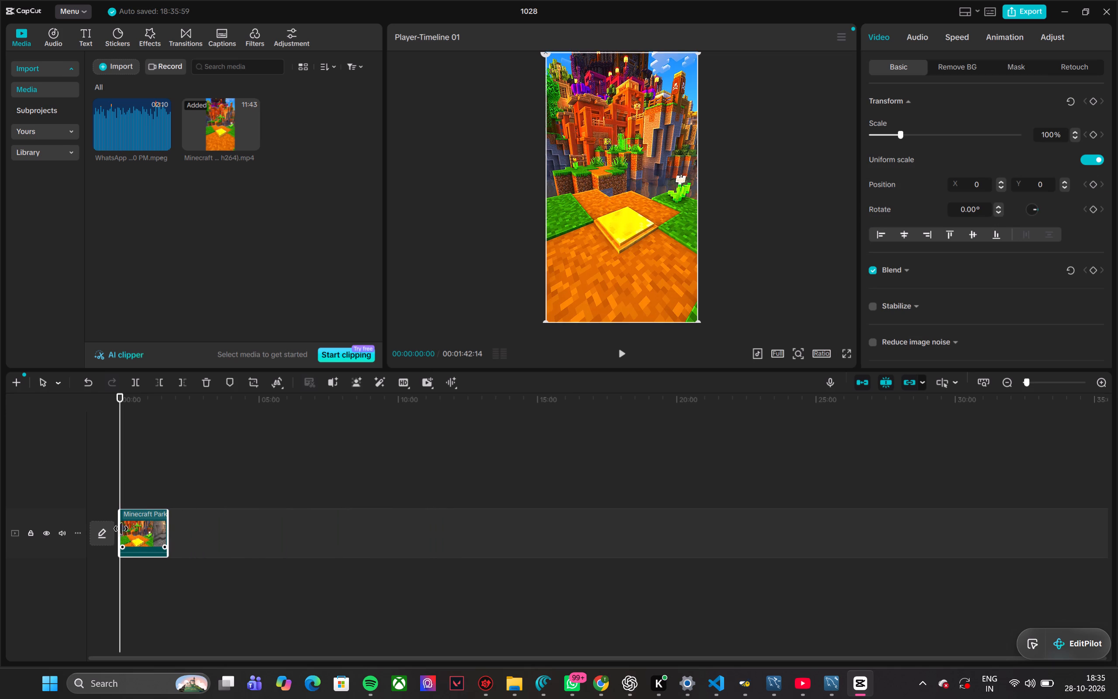
{"action": "left_click_drag", "start_coordinate": [117, 525], "coordinate": [133, 526]}
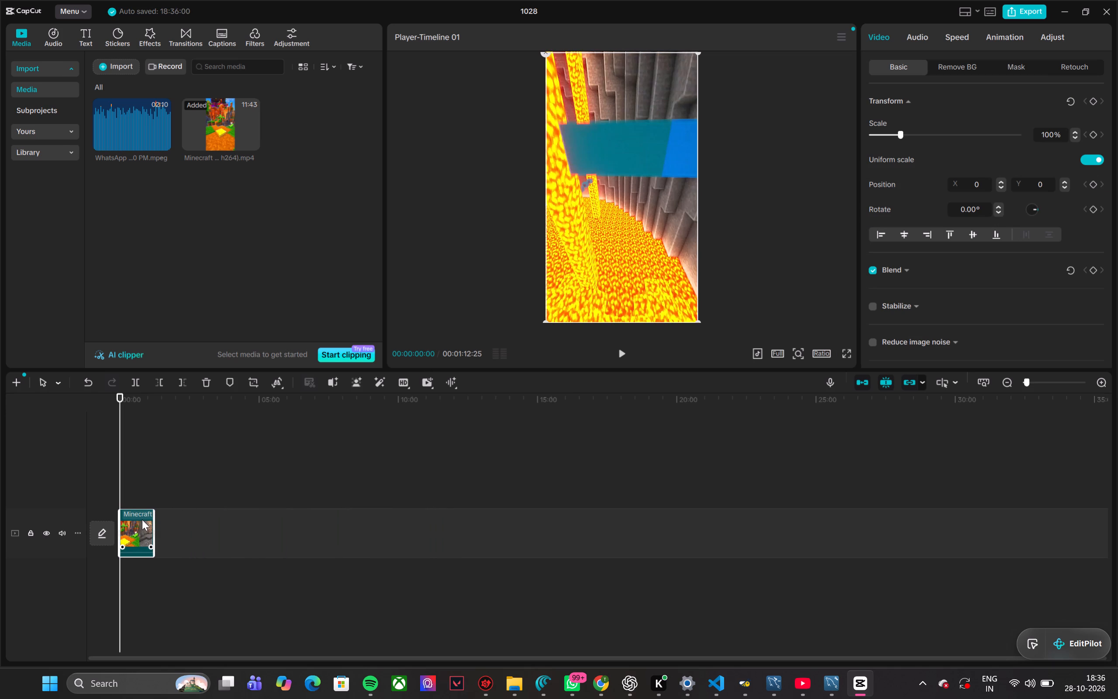
{"action": "left_click_drag", "start_coordinate": [142, 519], "coordinate": [125, 519]}
Add the imported WhatsApp audio on a track below the Minecraft clip, aligned to the start of the timeline.
{"action": "left_click_drag", "start_coordinate": [148, 147], "coordinate": [132, 626]}
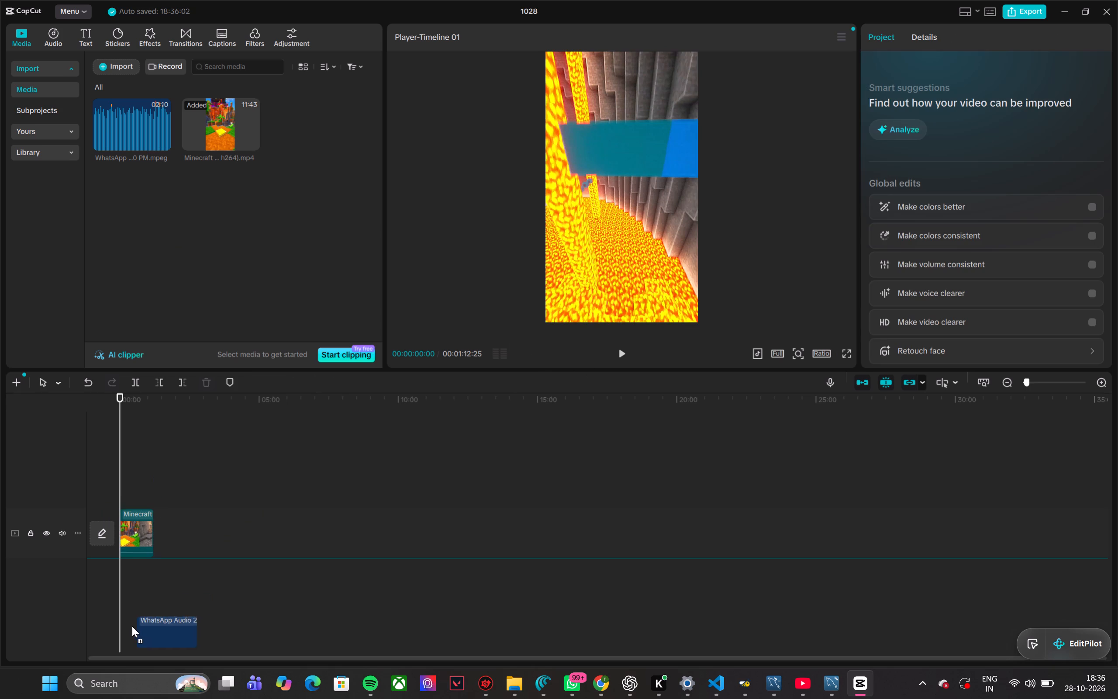
{"action": "left_click_drag", "start_coordinate": [132, 626], "coordinate": [123, 580]}
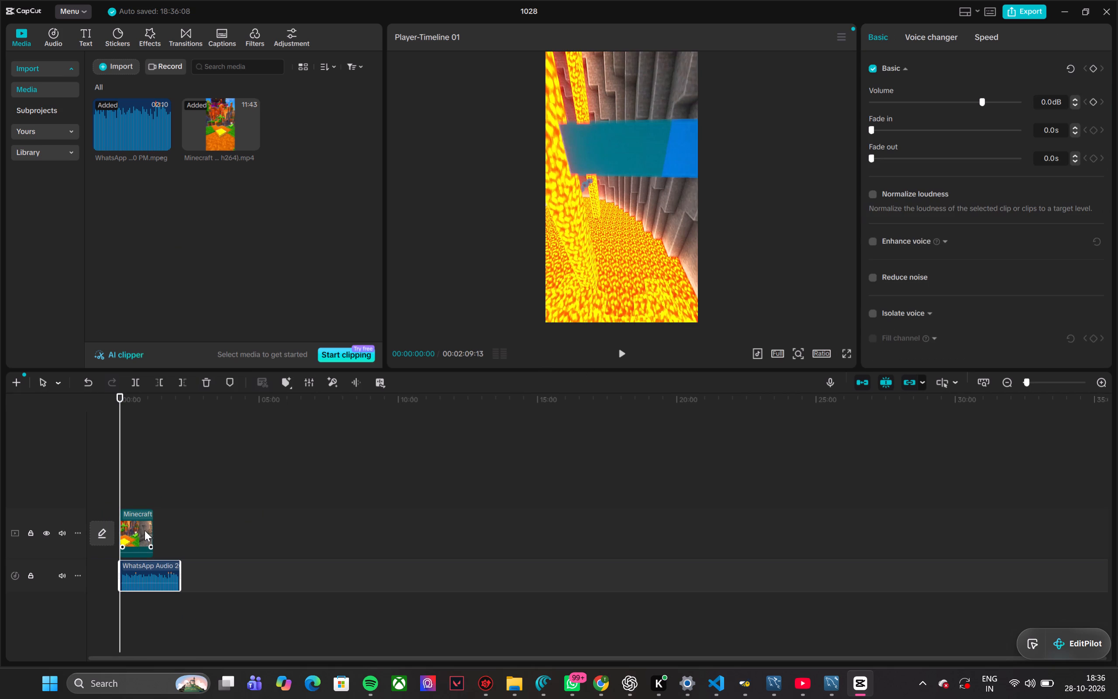
Extend the end of the Minecraft clip to line up with the end of the WhatsApp audio, at about 2:09.
{"action": "left_click_drag", "start_coordinate": [152, 533], "coordinate": [174, 532]}
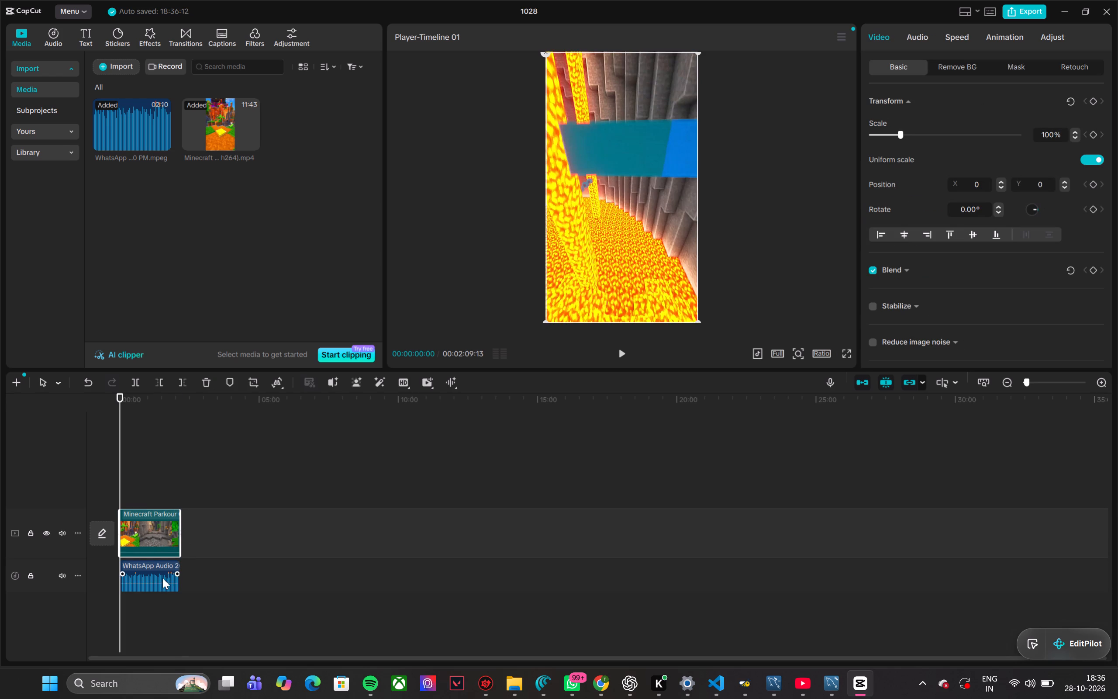
Switch to the open YouTube window.
{"action": "left_click", "coordinate": [810, 692]}
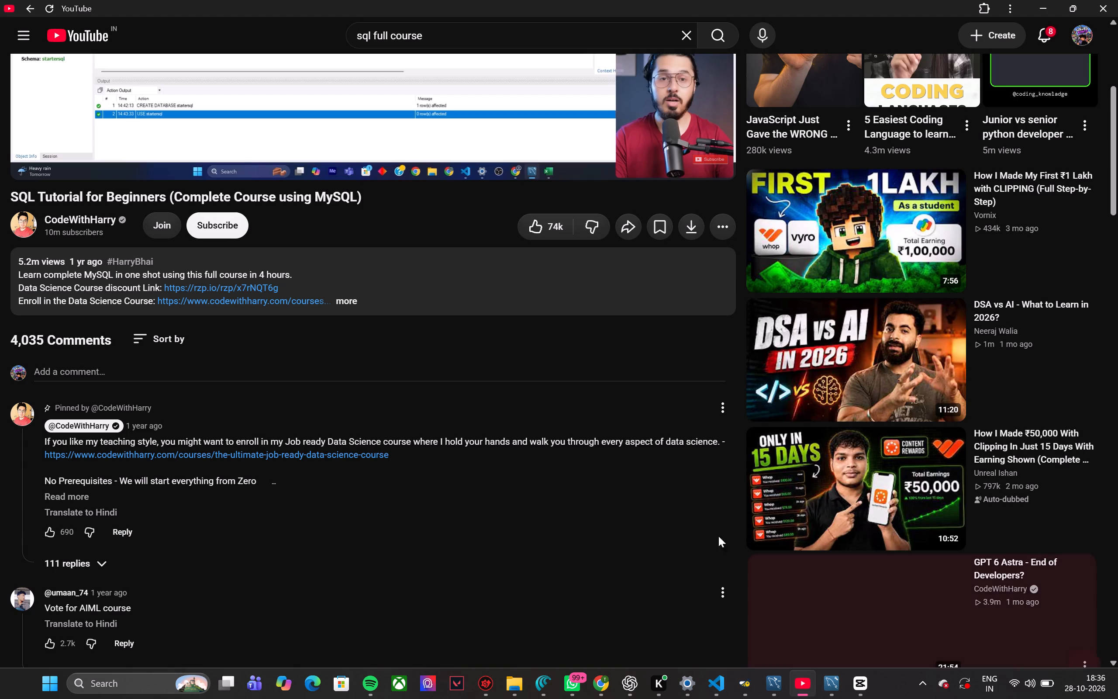
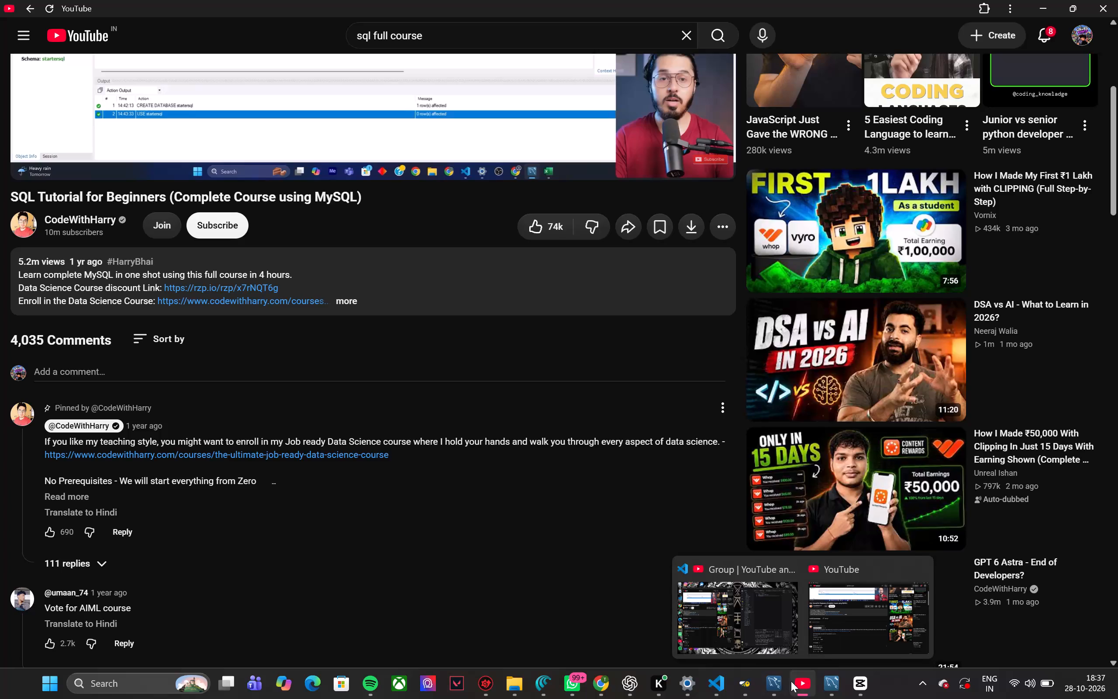
Switch back to the CapCut project.
{"action": "left_click", "coordinate": [858, 687]}
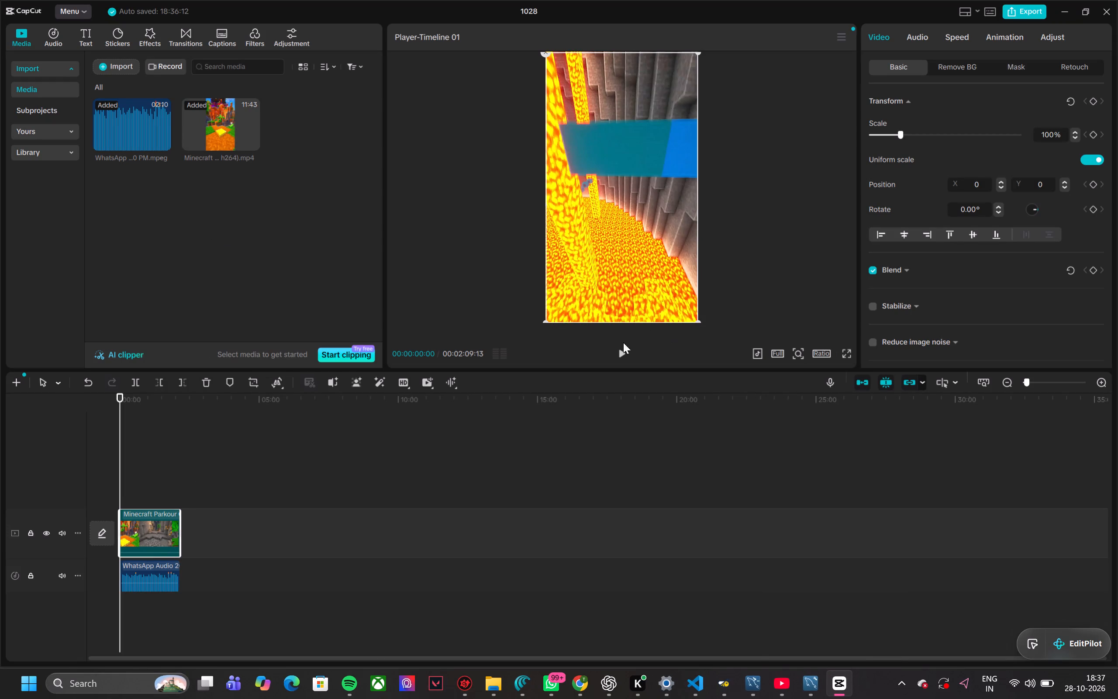
Play the middle of the timeline to find a cut point and trim the WhatsApp audio's start to about 1:04.
{"action": "left_click_drag", "start_coordinate": [121, 482], "coordinate": [151, 491]}
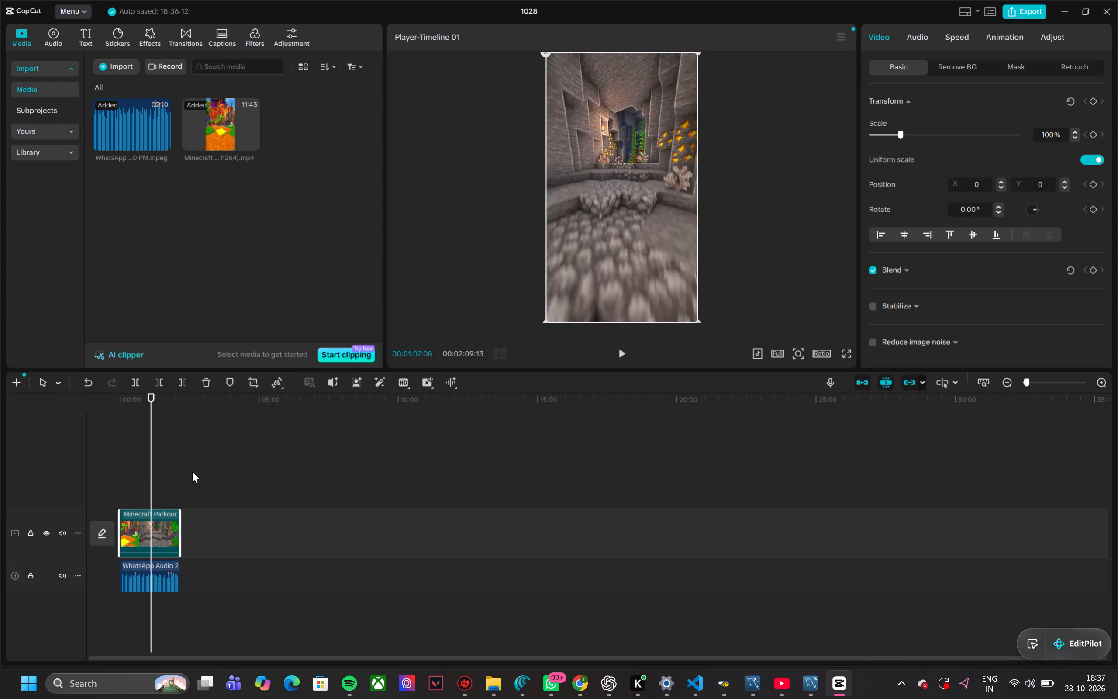
{"action": "left_click", "coordinate": [626, 350]}
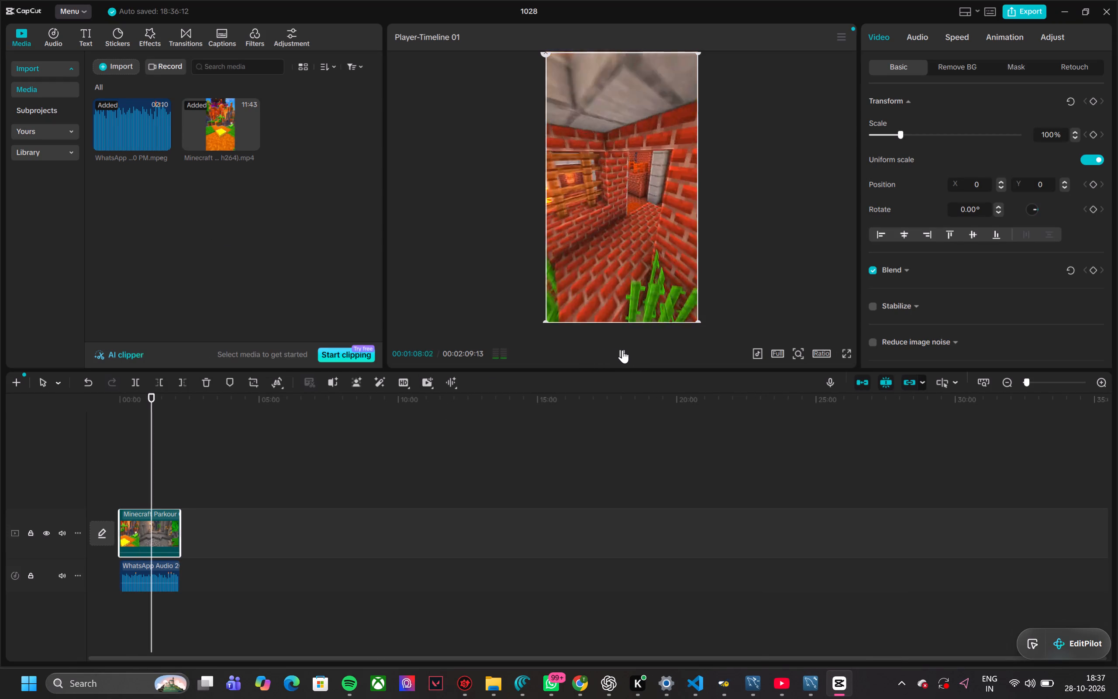
{"action": "left_click_drag", "start_coordinate": [152, 451], "coordinate": [151, 451]}
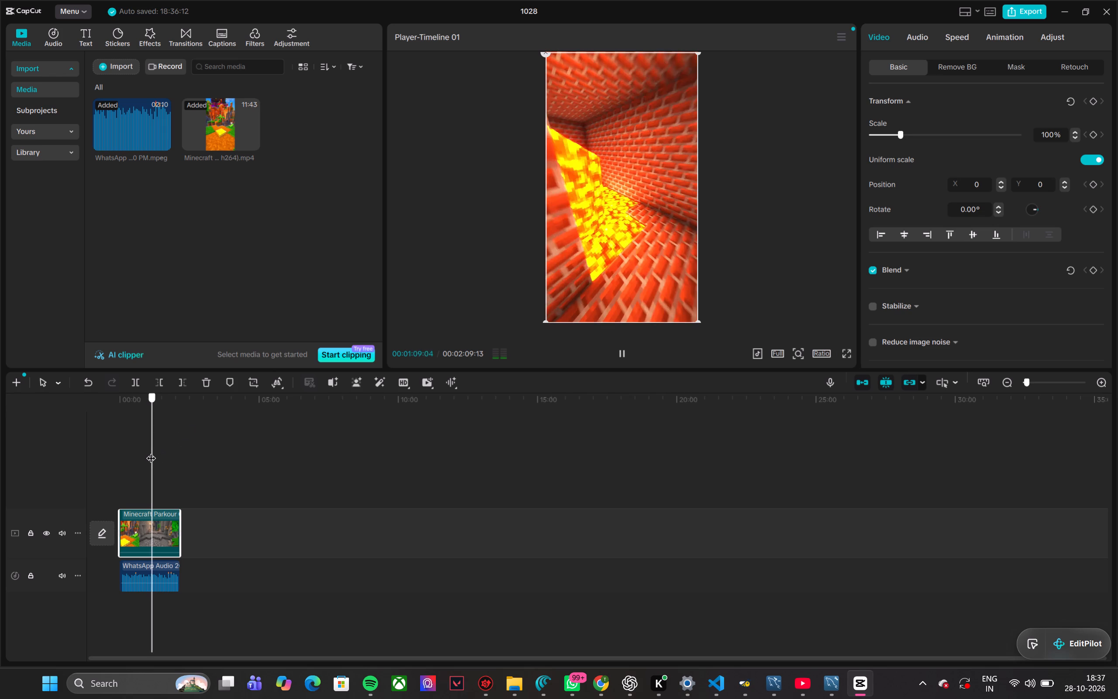
{"action": "left_click_drag", "start_coordinate": [151, 451], "coordinate": [140, 451]}
{"action": "left_click", "coordinate": [621, 350]}
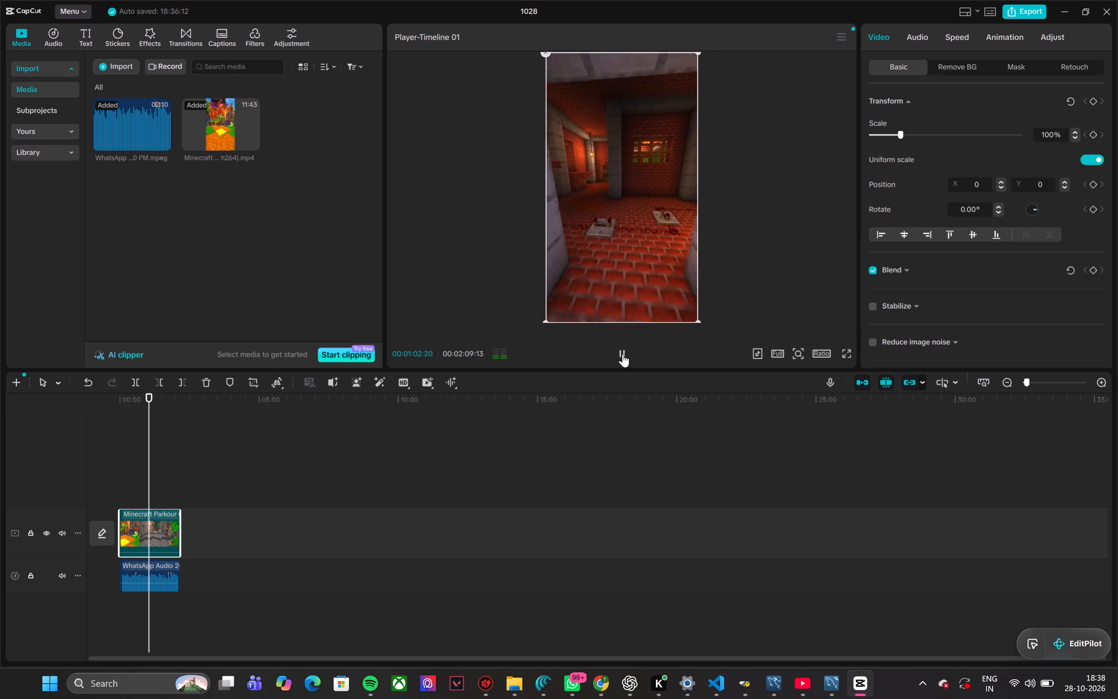
{"action": "left_click", "coordinate": [623, 354]}
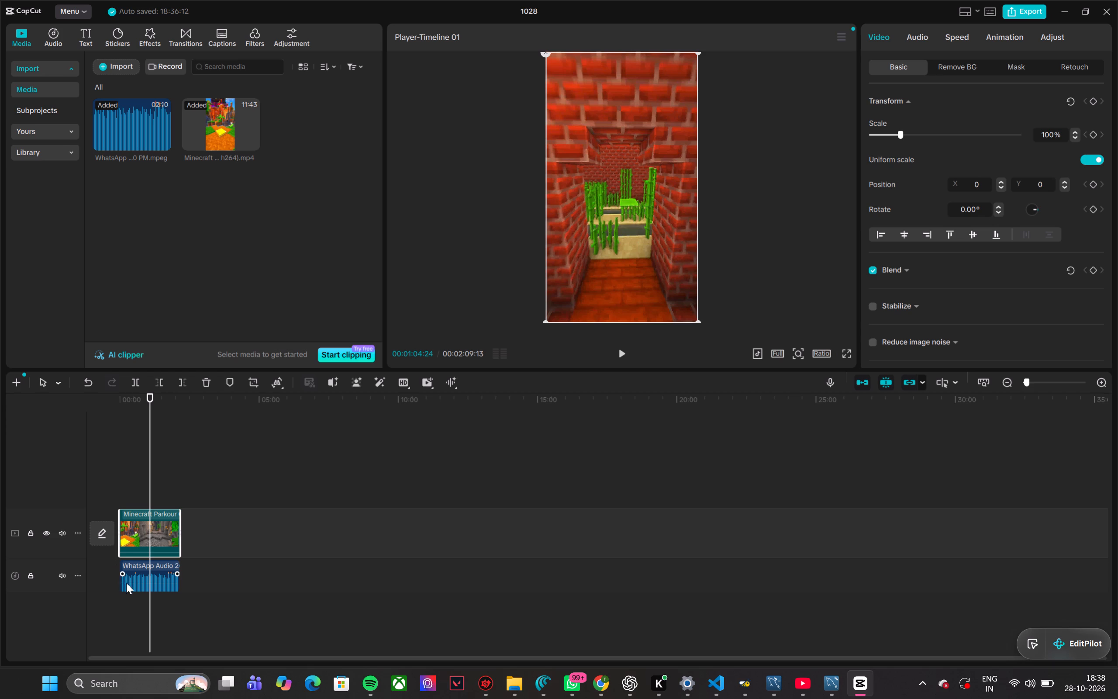
{"action": "left_click_drag", "start_coordinate": [122, 580], "coordinate": [148, 585]}
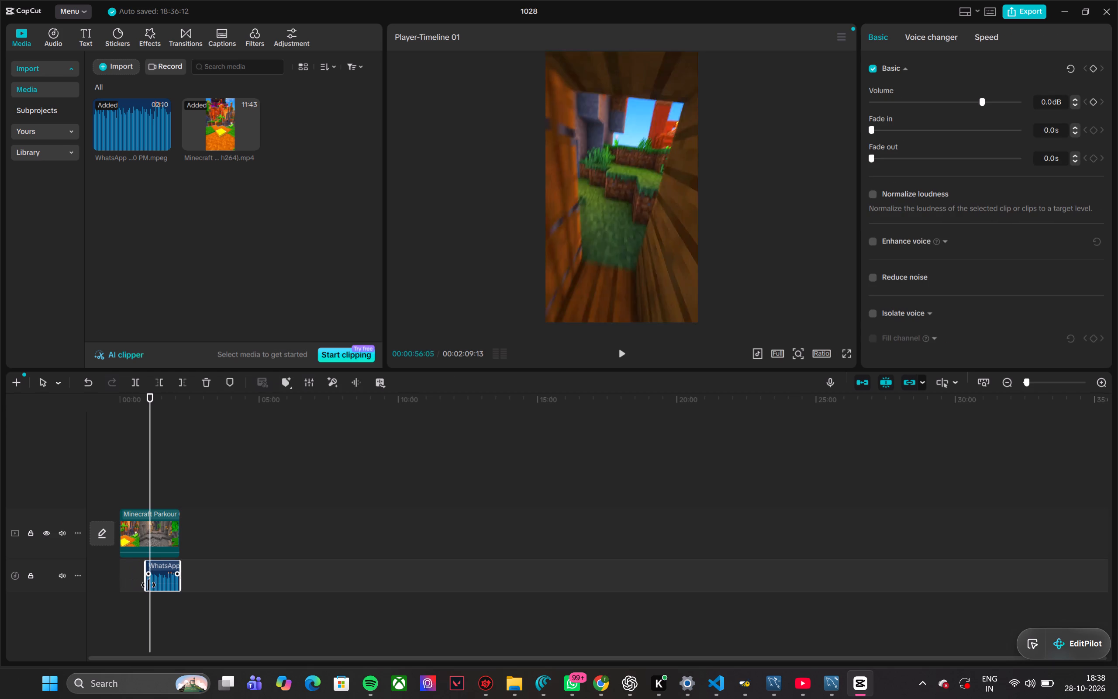
{"action": "left_click_drag", "start_coordinate": [148, 585], "coordinate": [149, 585]}
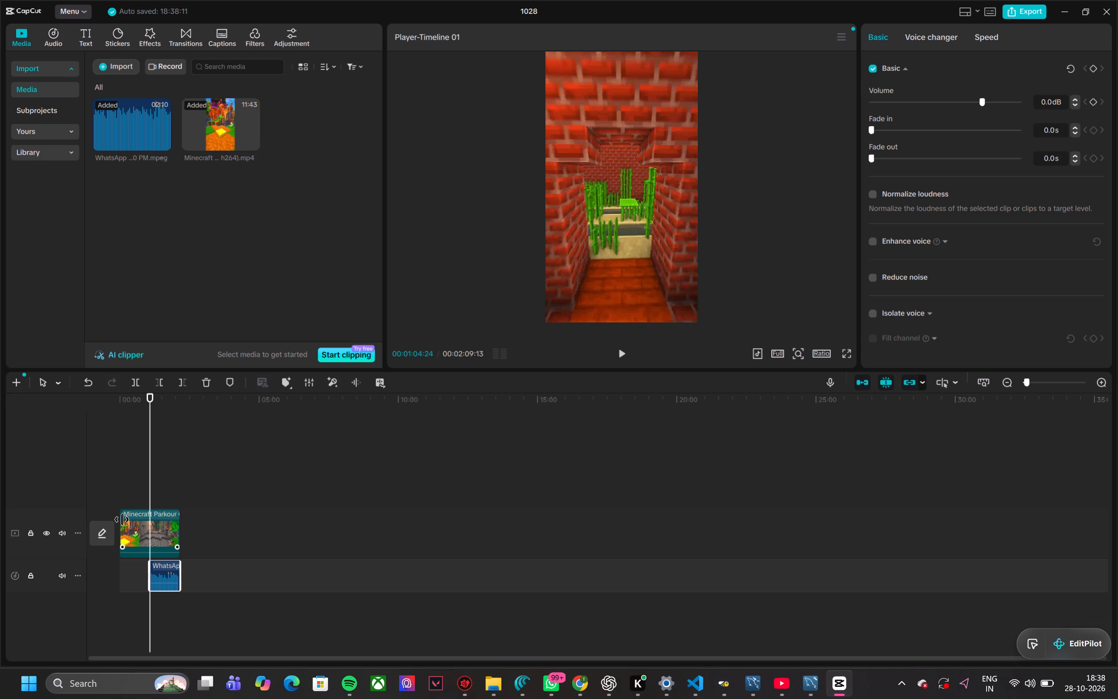
Cut about 1:04 off the Minecraft clip's beginning, keeping the clip at the timeline start.
{"action": "left_click_drag", "start_coordinate": [120, 519], "coordinate": [148, 520]}
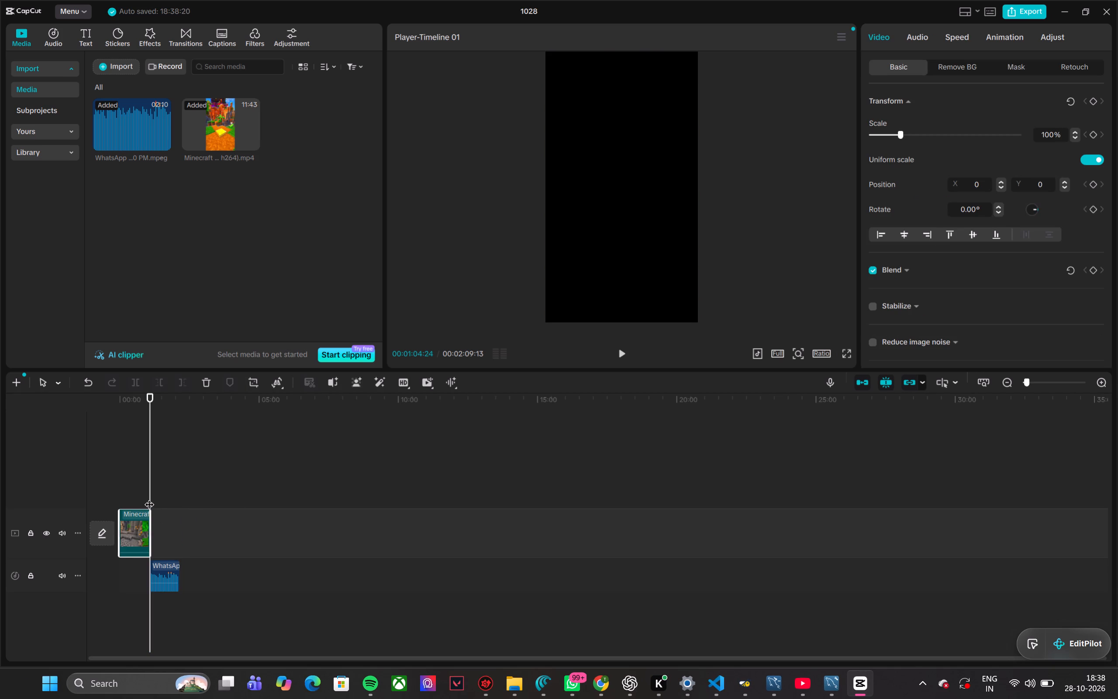
Move the WhatsApp audio clip to the start of the timeline beneath the Minecraft clip and preview the playback.
{"action": "left_click_drag", "start_coordinate": [164, 571], "coordinate": [132, 571]}
{"action": "left_click_drag", "start_coordinate": [149, 486], "coordinate": [86, 488]}
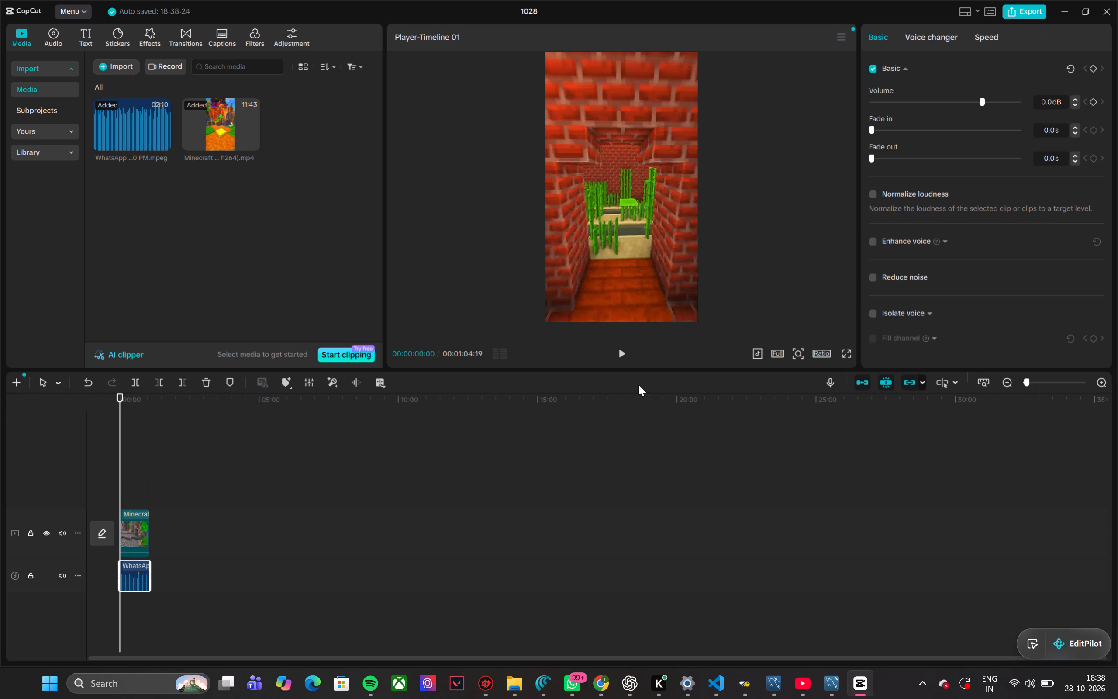
{"action": "left_click", "coordinate": [625, 352]}
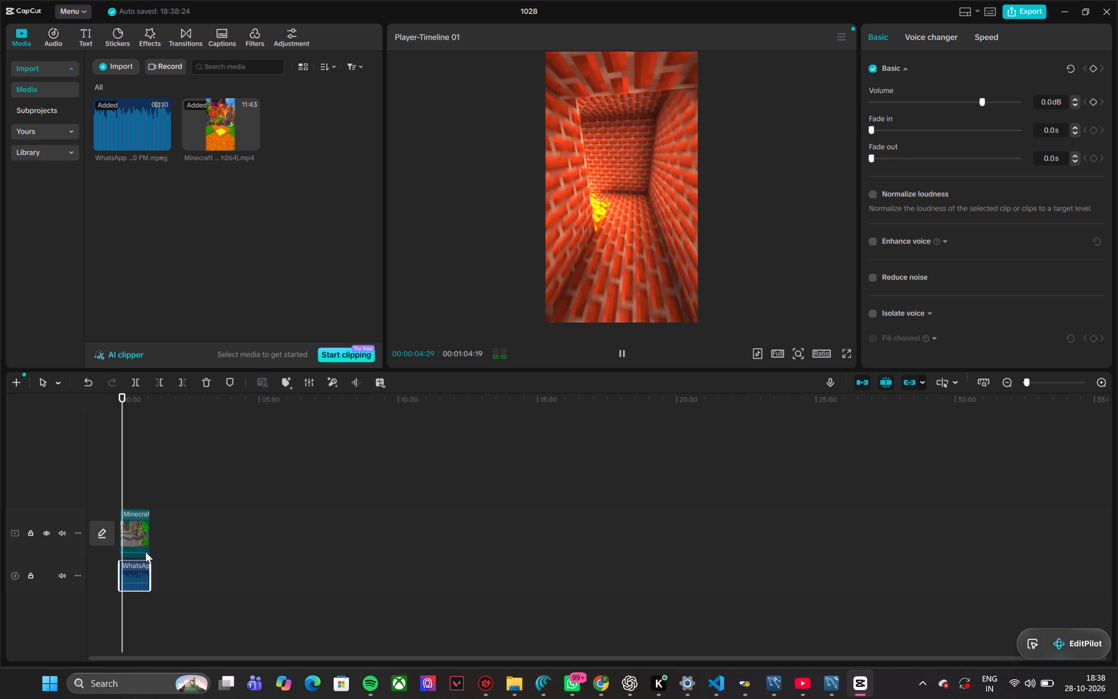
{"action": "left_click", "coordinate": [148, 526]}
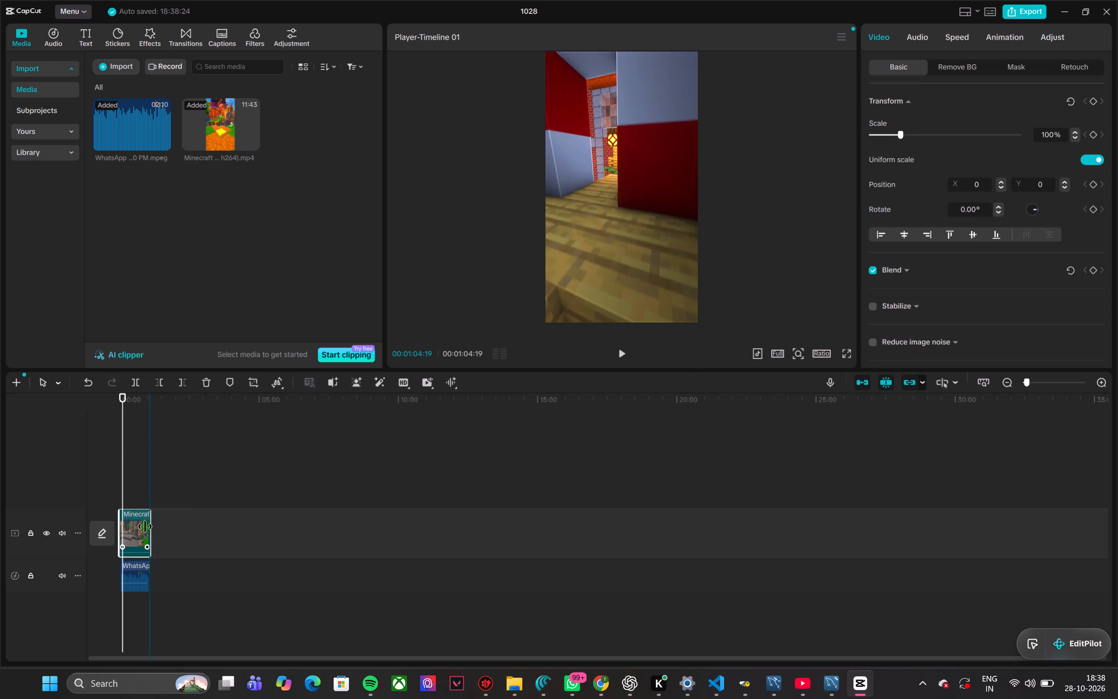
{"action": "left_click_drag", "start_coordinate": [121, 447], "coordinate": [89, 453]}
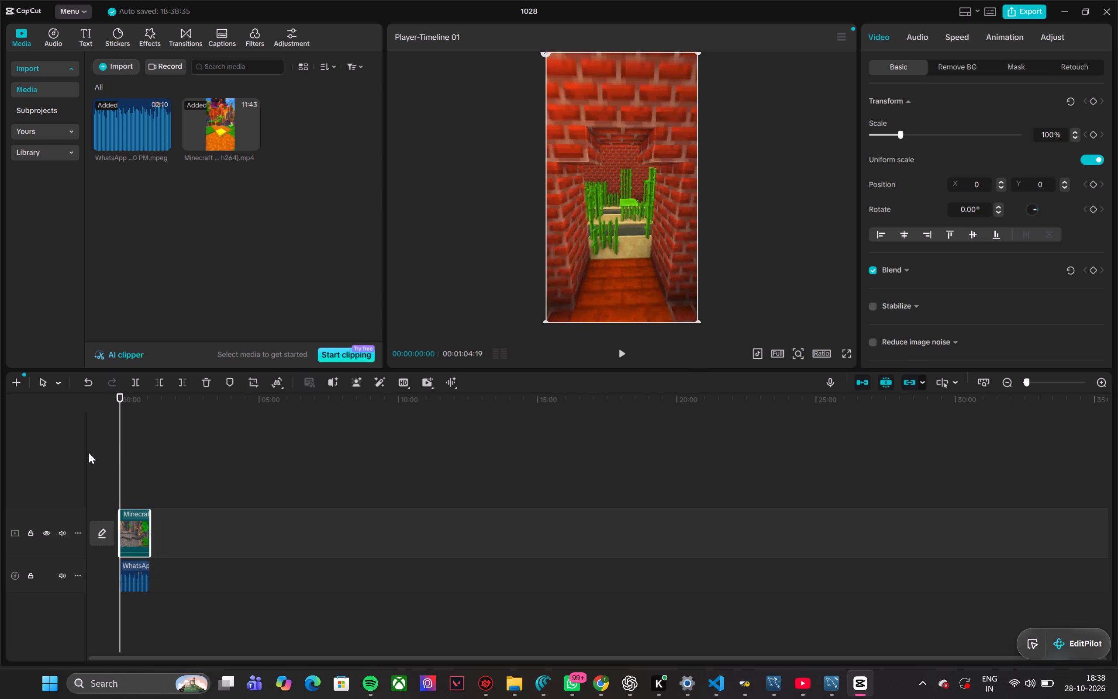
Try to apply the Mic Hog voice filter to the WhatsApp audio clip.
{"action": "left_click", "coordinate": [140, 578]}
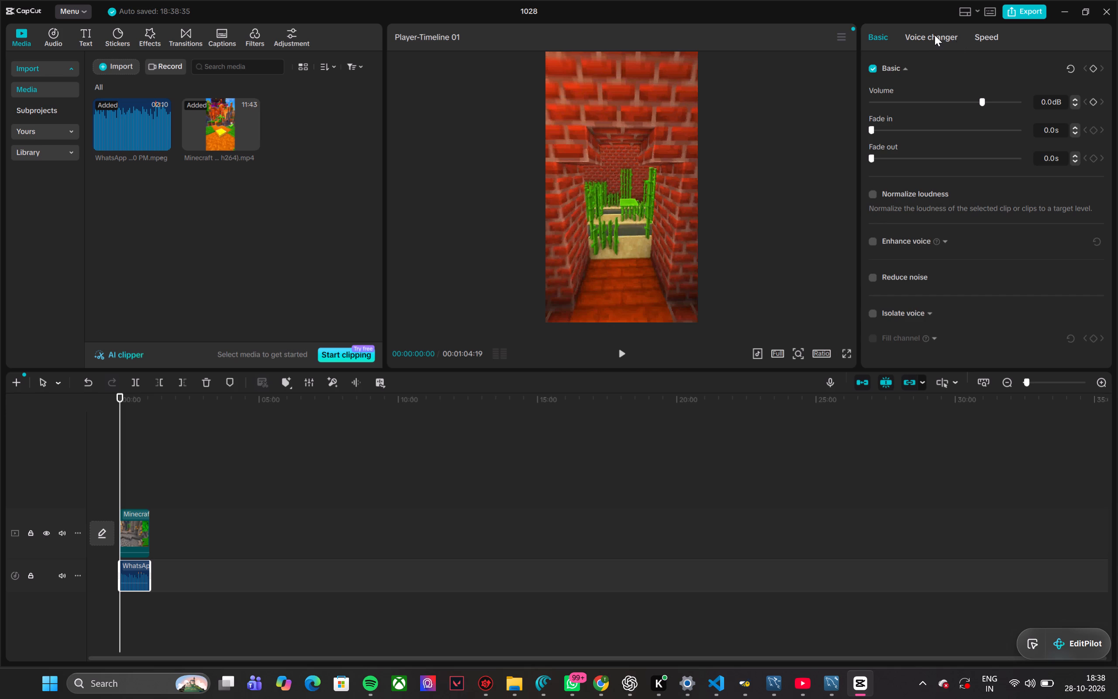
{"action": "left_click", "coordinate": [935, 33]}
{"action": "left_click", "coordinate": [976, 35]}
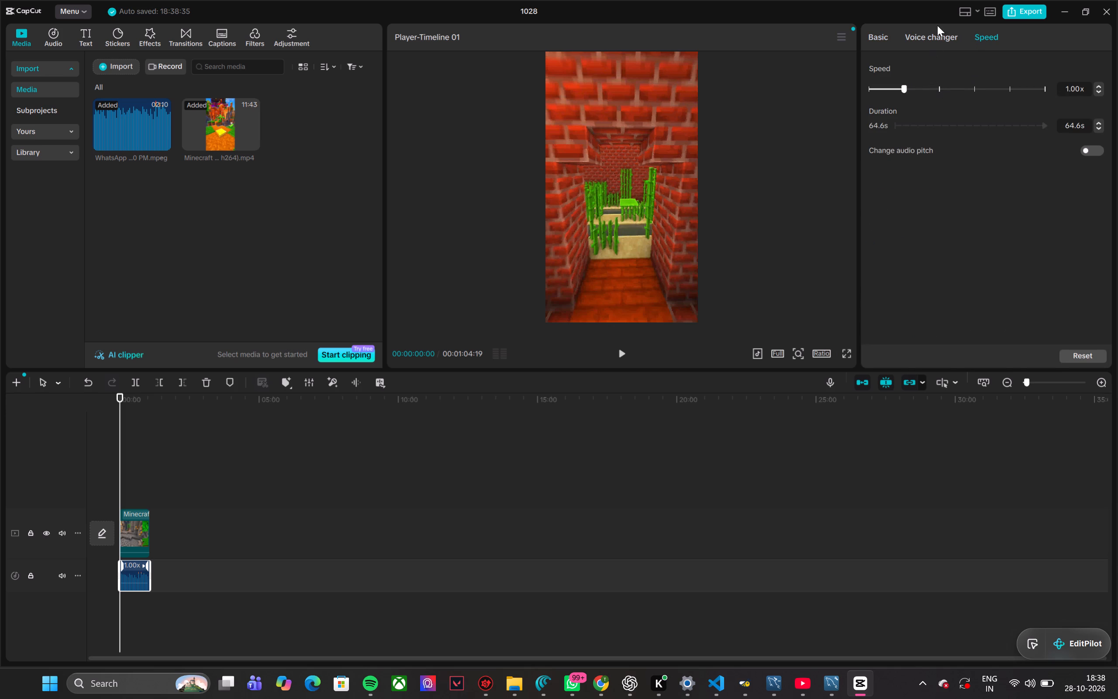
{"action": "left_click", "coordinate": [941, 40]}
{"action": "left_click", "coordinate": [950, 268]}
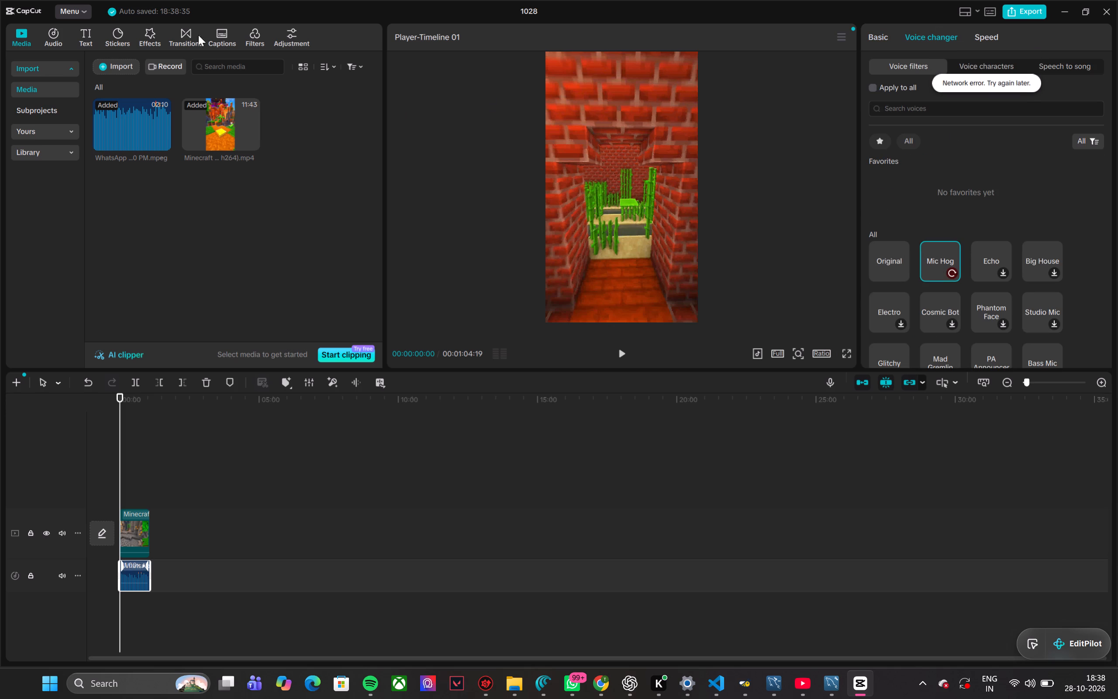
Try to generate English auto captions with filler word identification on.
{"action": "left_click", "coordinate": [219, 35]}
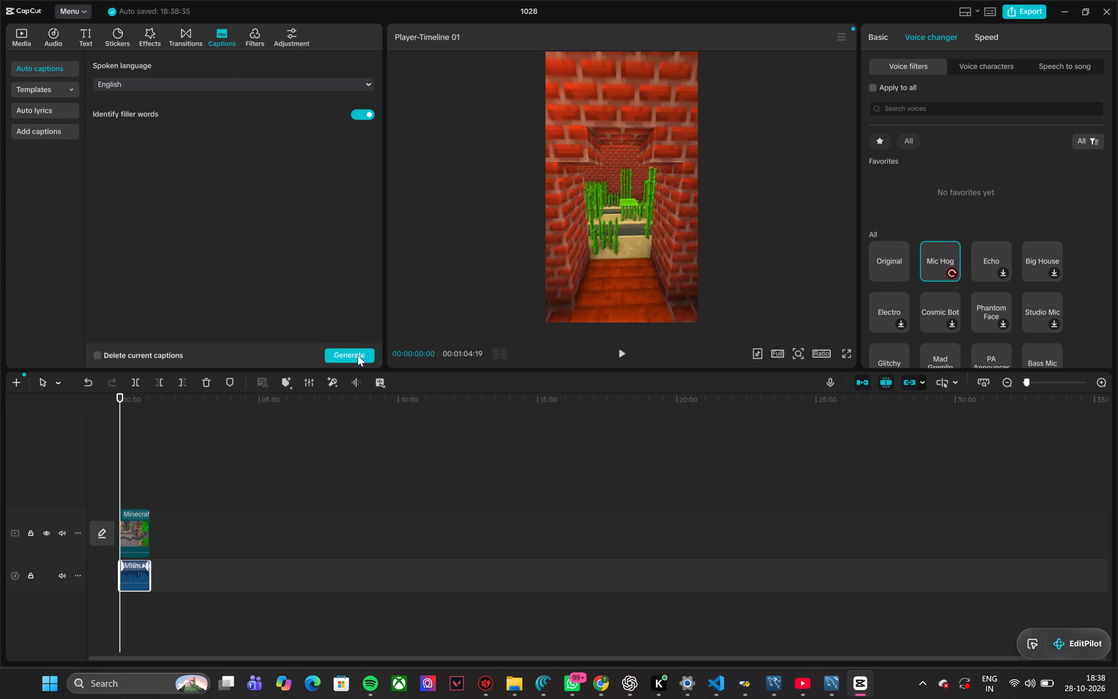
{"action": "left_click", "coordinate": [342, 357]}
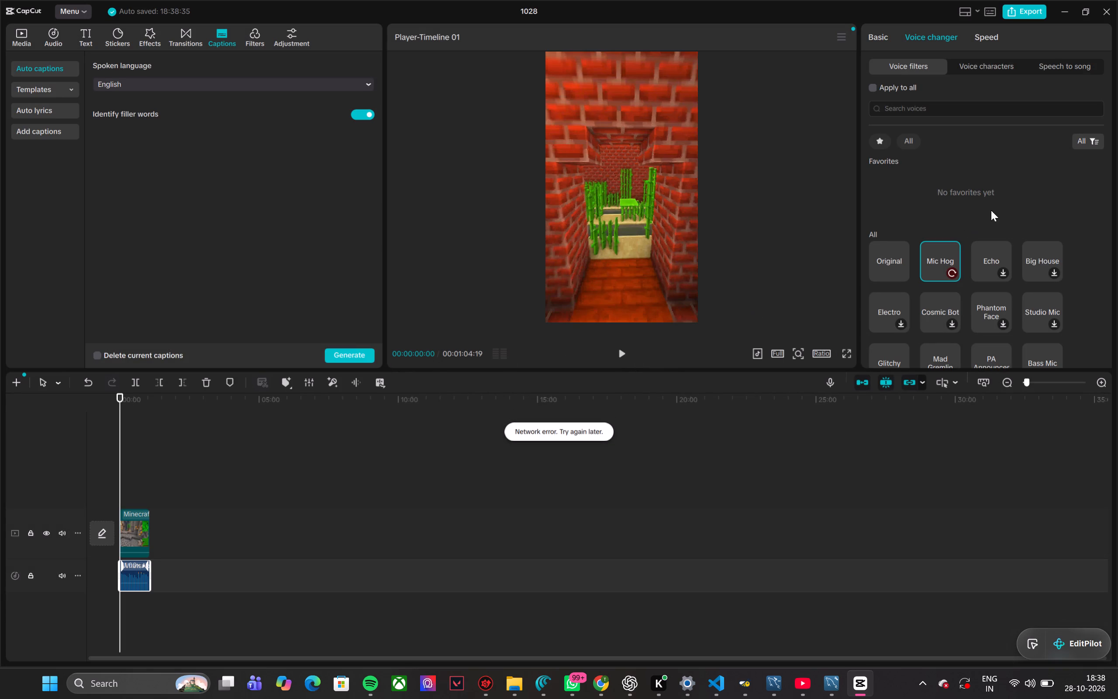
Enable audio pitch change on the WhatsApp audio clip and set its speed to 1.60x, auditioning 1.51x and 1.28x first.
{"action": "left_click", "coordinate": [997, 40]}
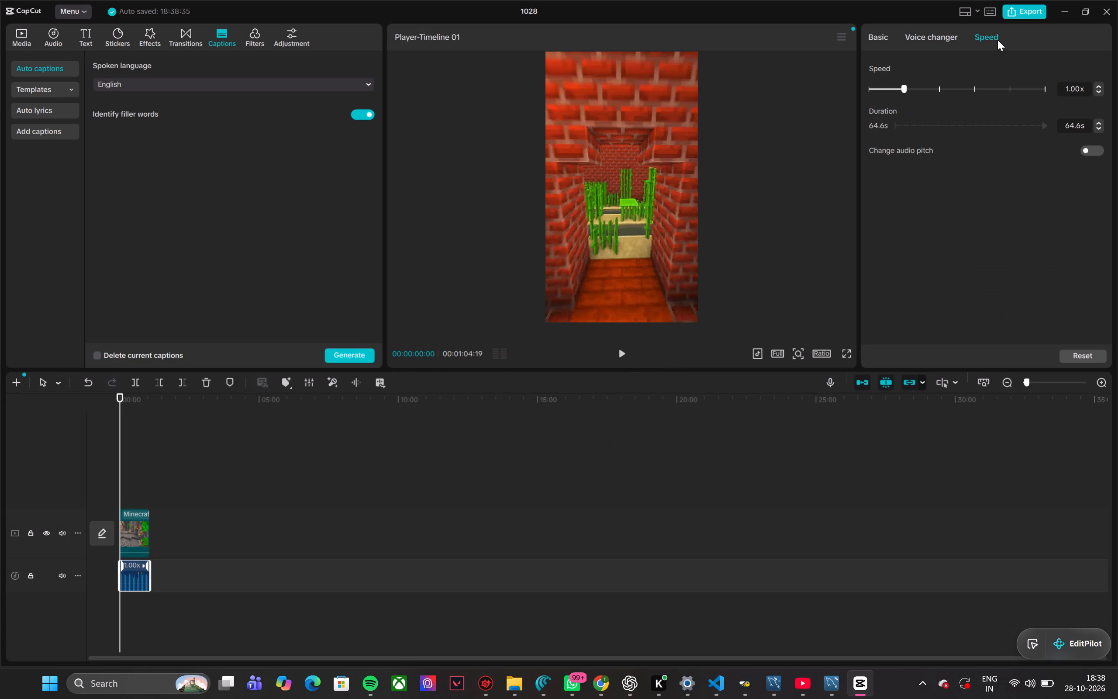
{"action": "left_click", "coordinate": [139, 578]}
{"action": "left_click", "coordinate": [922, 88]}
{"action": "left_click", "coordinate": [1097, 150]}
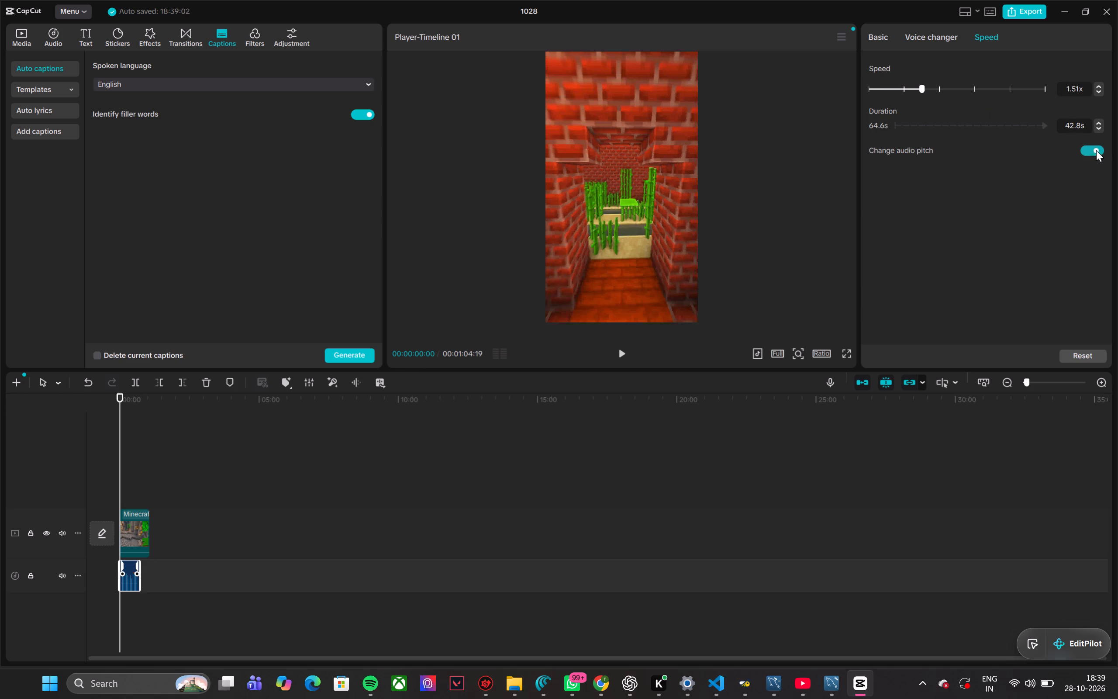
{"action": "left_click", "coordinate": [625, 349]}
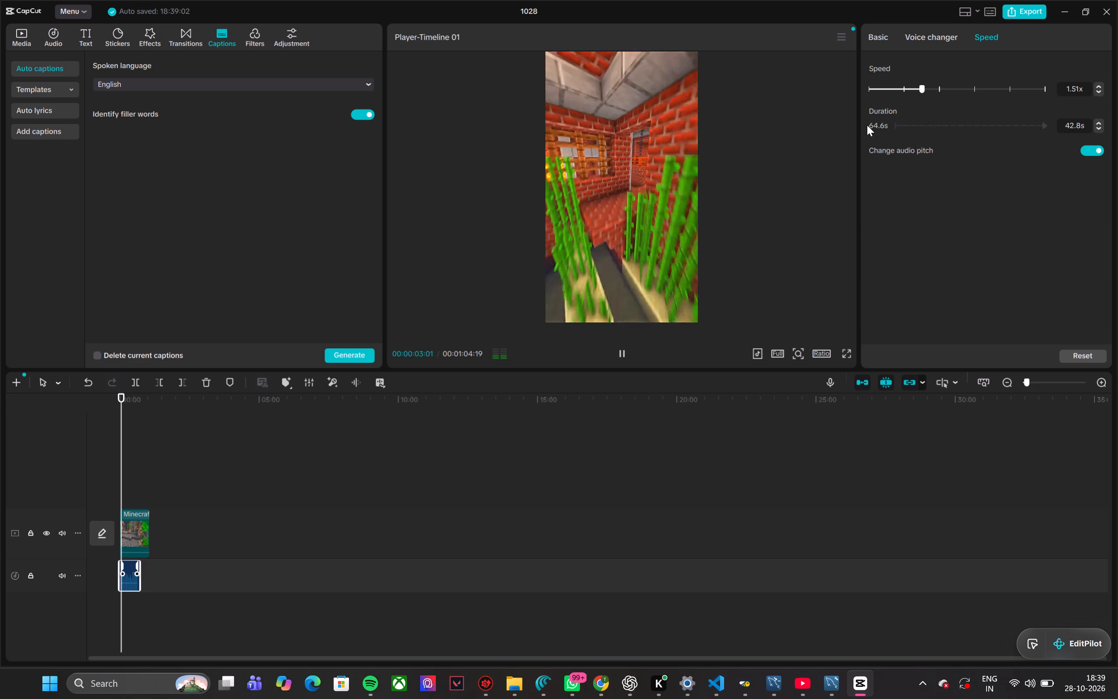
{"action": "left_click", "coordinate": [914, 91]}
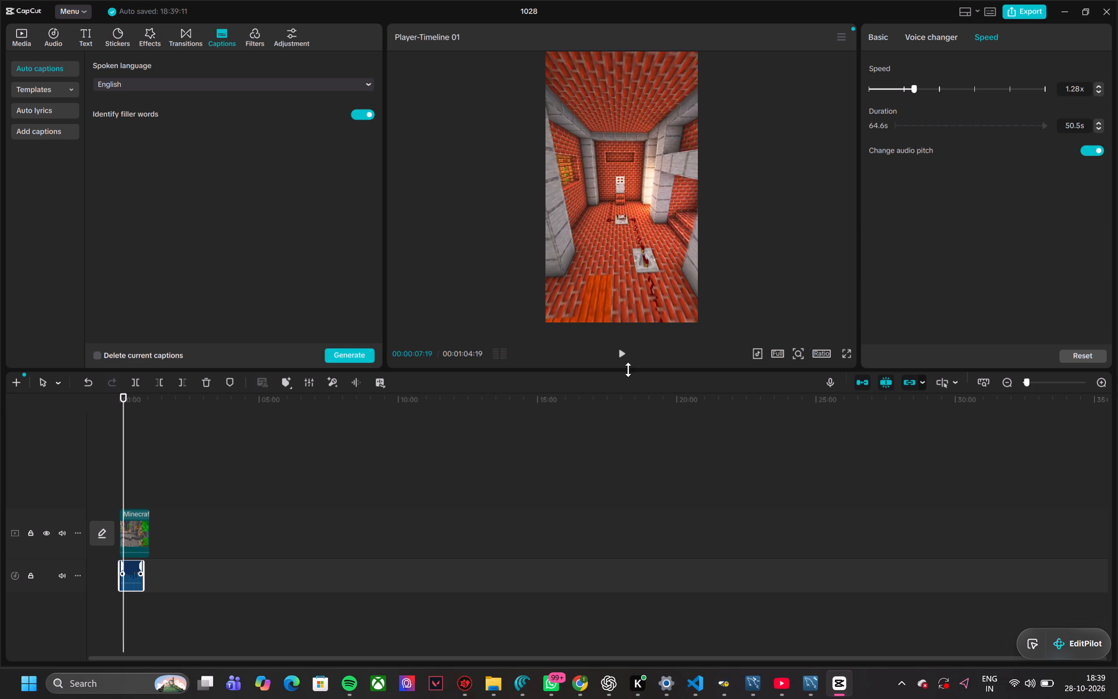
{"action": "left_click", "coordinate": [621, 362]}
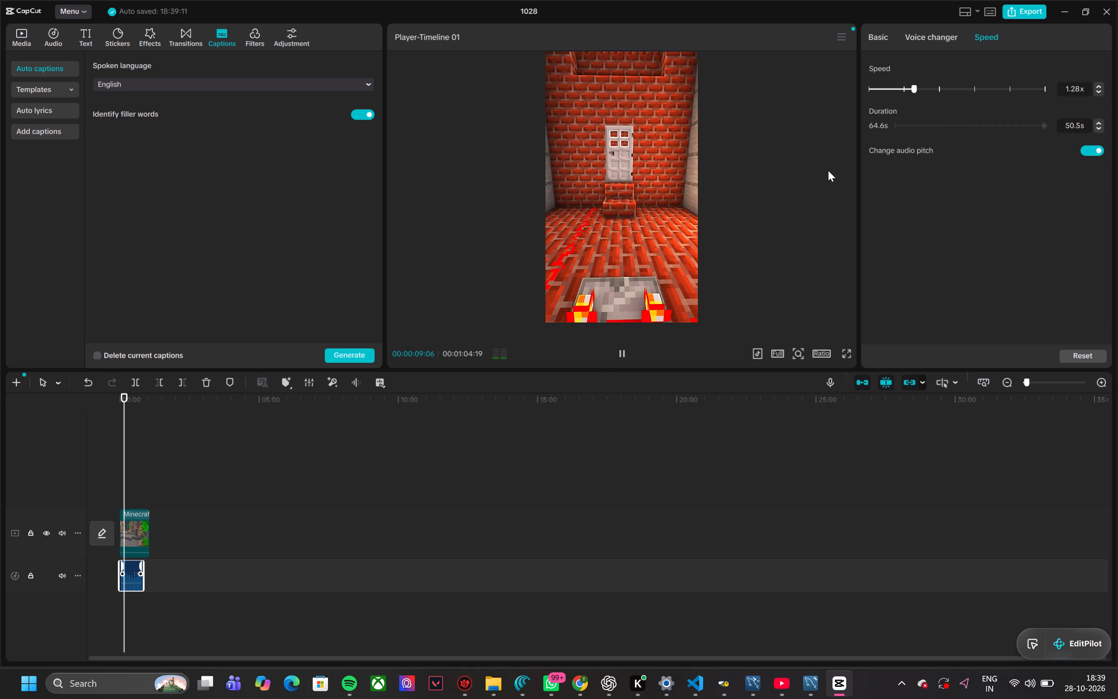
{"action": "left_click", "coordinate": [922, 87]}
{"action": "left_click", "coordinate": [931, 87]}
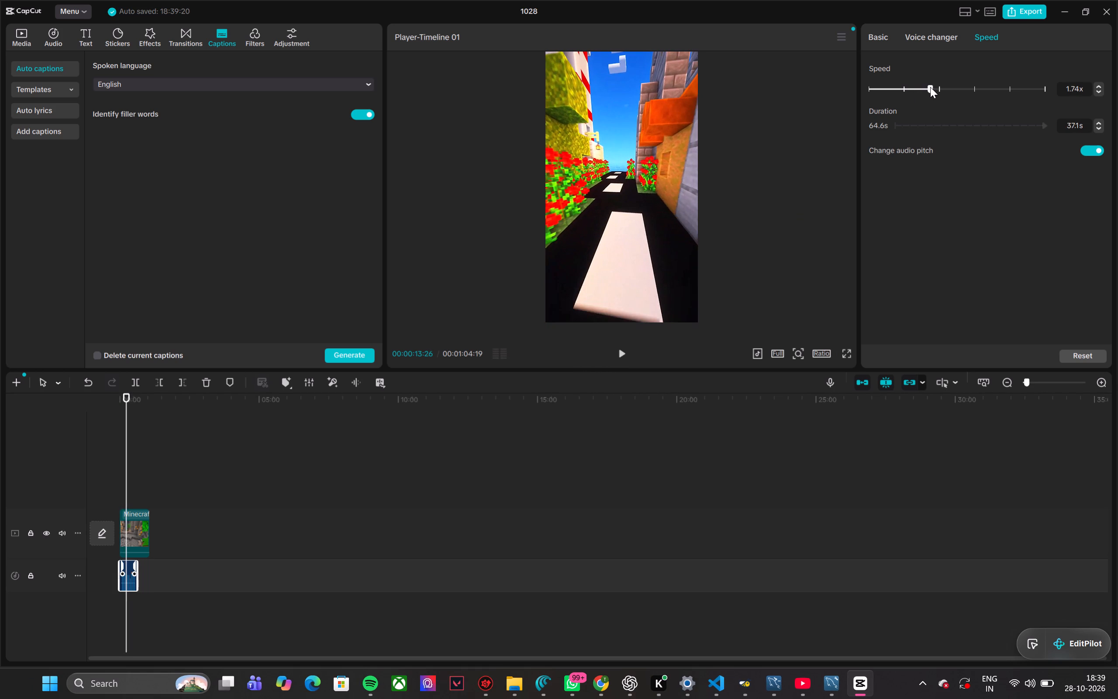
{"action": "left_click", "coordinate": [926, 87]}
{"action": "left_click", "coordinate": [624, 349]}
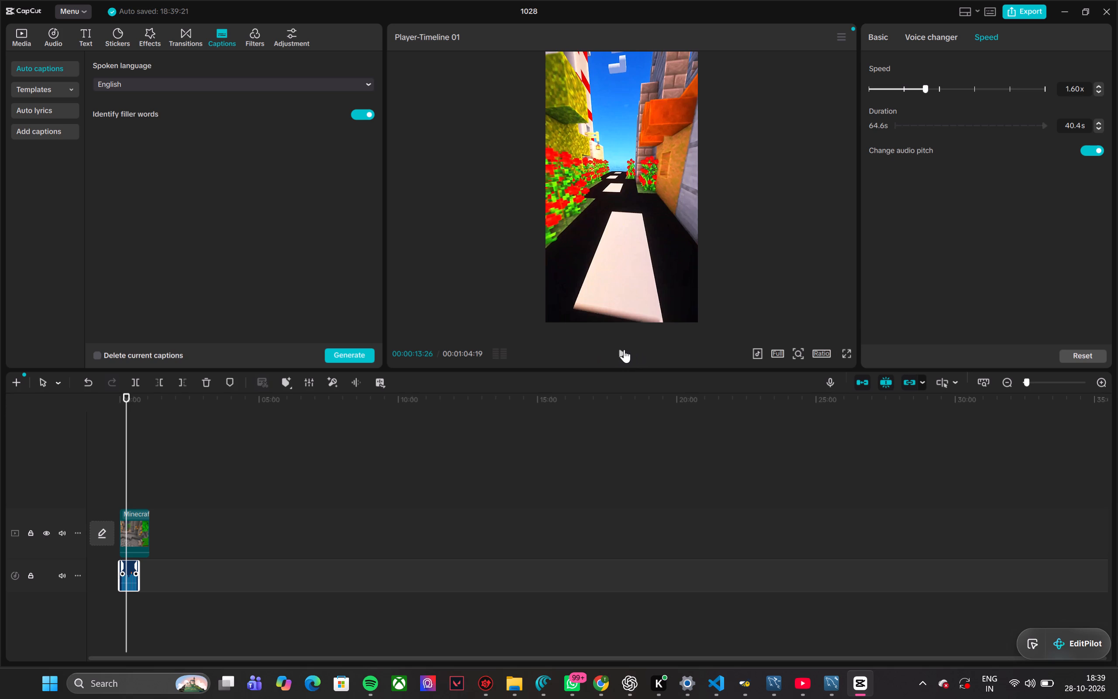
Set the Minecraft video clip's speed to 1.58x and play the timeline from the start.
{"action": "left_click", "coordinate": [135, 526]}
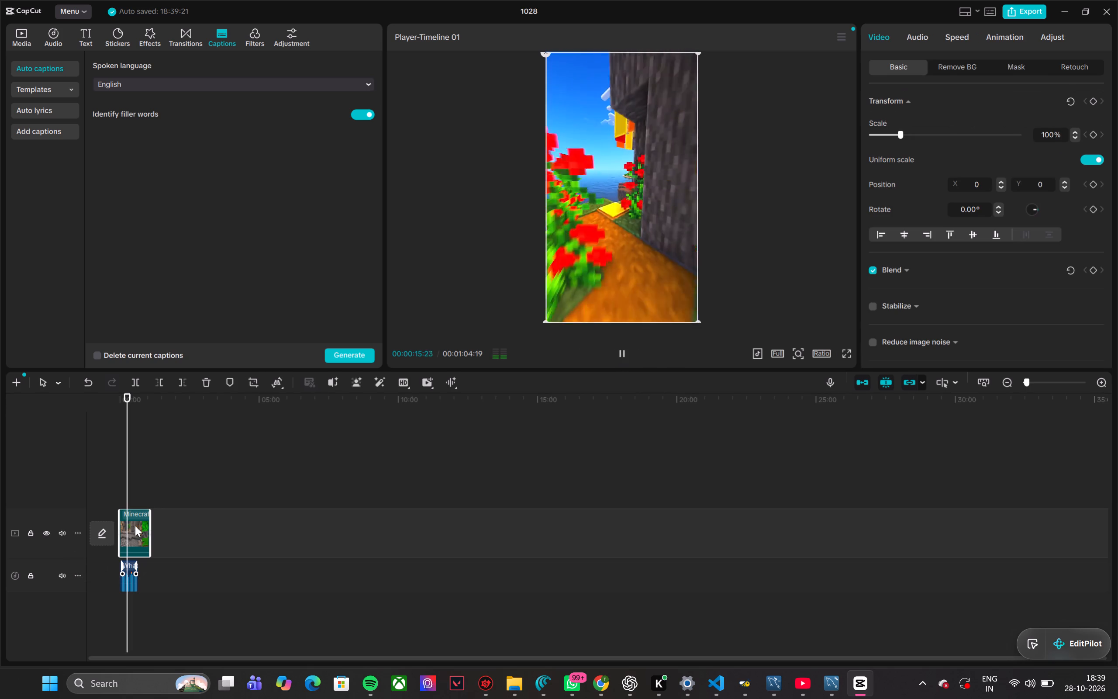
{"action": "left_click", "coordinate": [957, 40]}
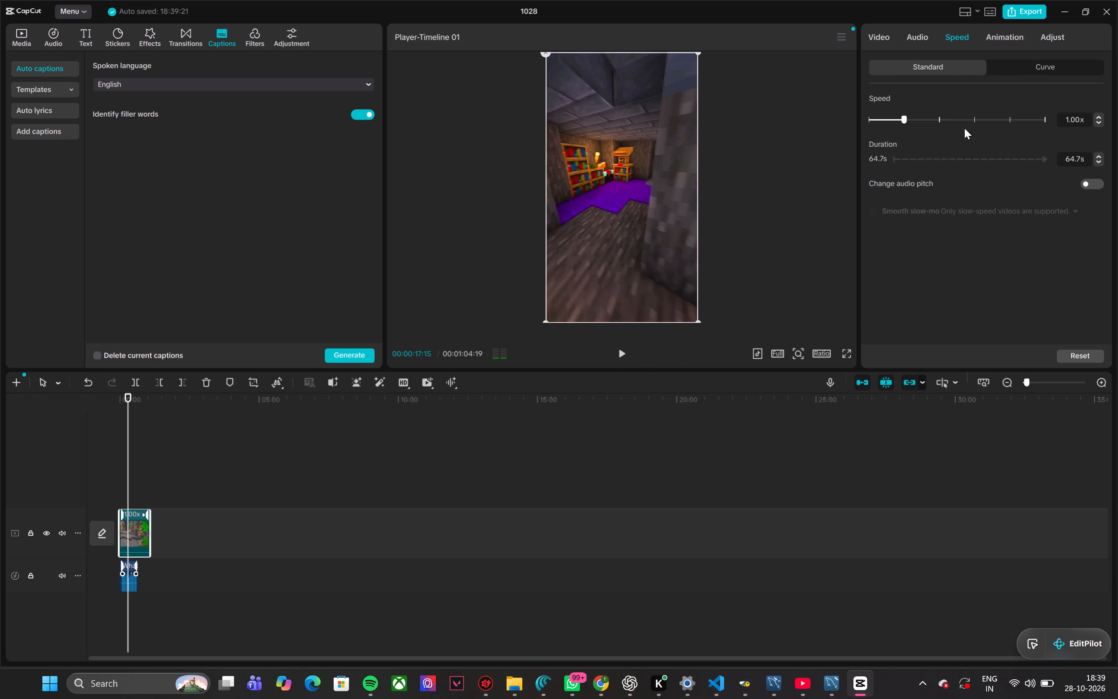
{"action": "left_click", "coordinate": [925, 121]}
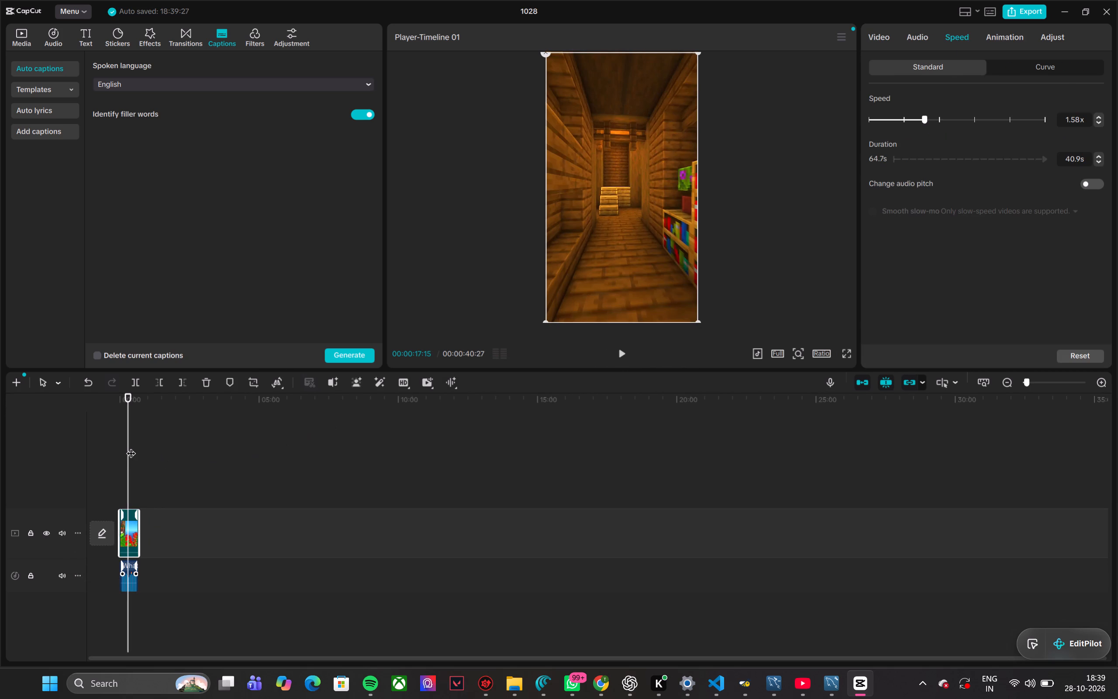
{"action": "left_click_drag", "start_coordinate": [130, 446], "coordinate": [85, 454]}
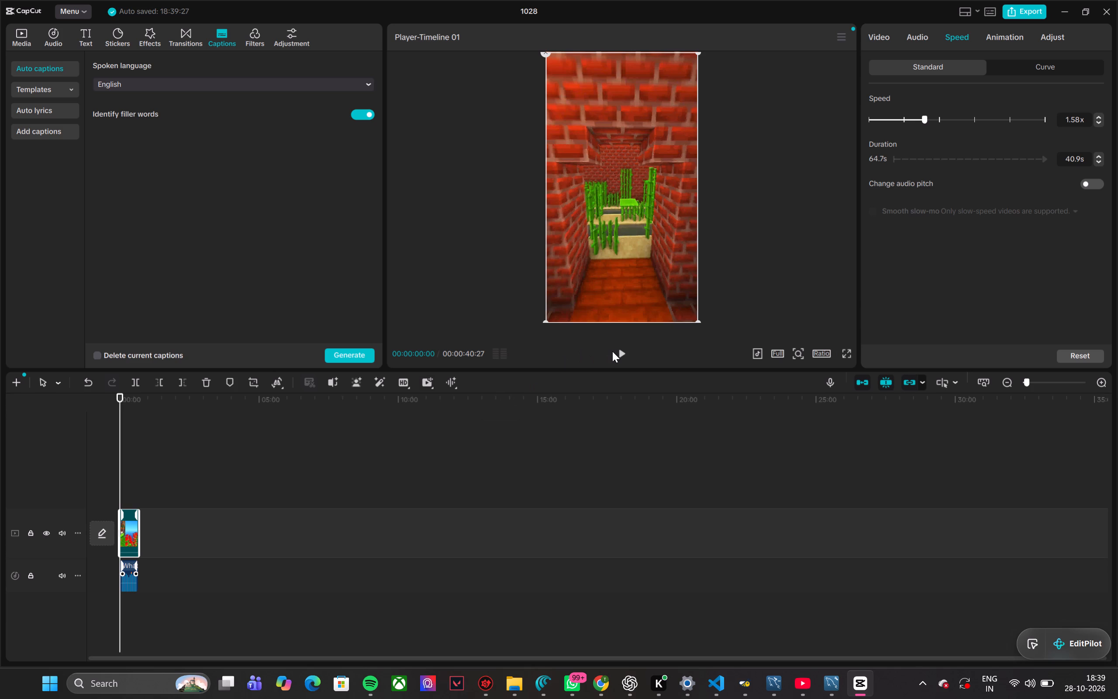
{"action": "left_click", "coordinate": [614, 352]}
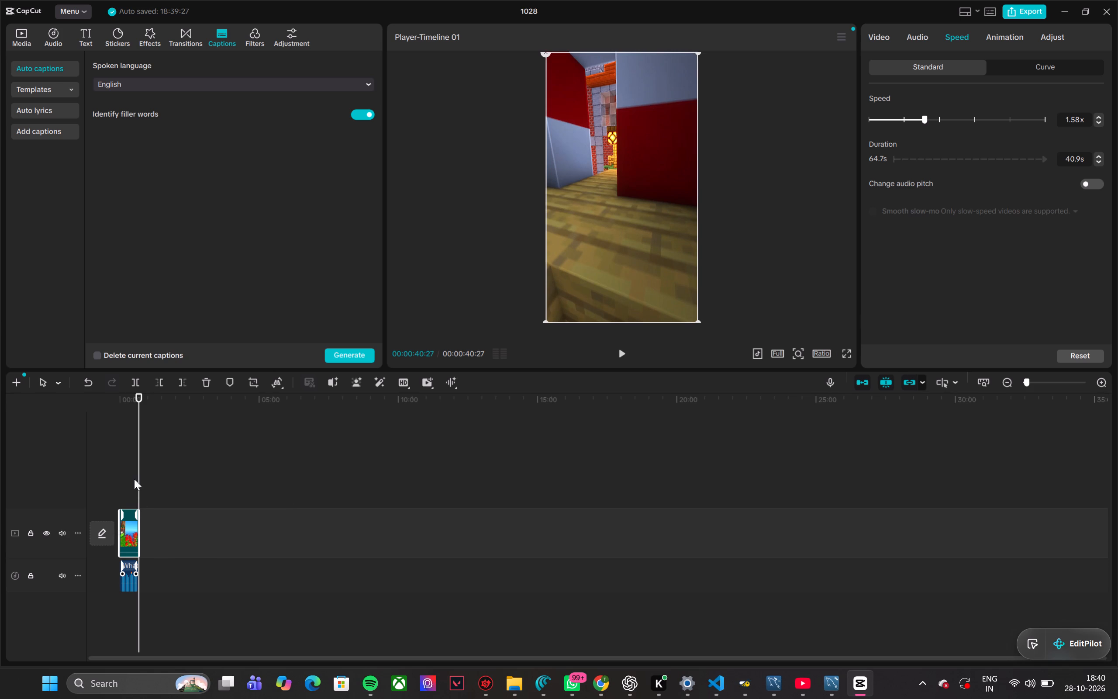
Trim the end of the Minecraft video clip to a 40.4 s duration, matching the audio clip, and preview the opening.
{"action": "left_click_drag", "start_coordinate": [140, 481], "coordinate": [105, 485]}
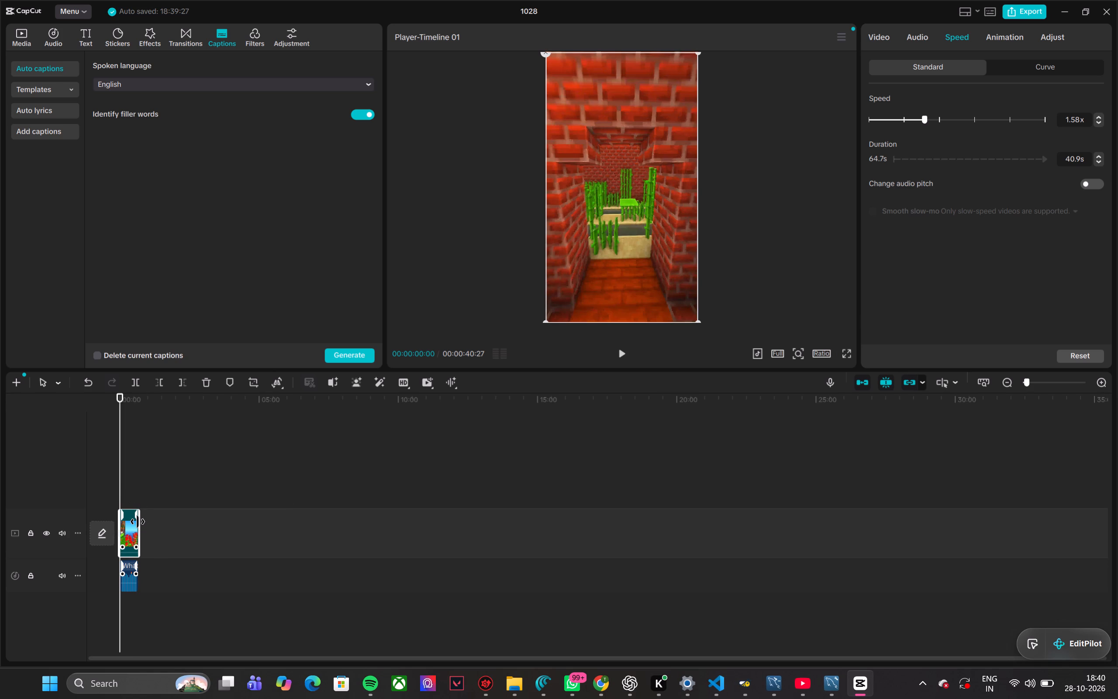
{"action": "left_click_drag", "start_coordinate": [138, 522], "coordinate": [139, 530]}
{"action": "left_click_drag", "start_coordinate": [121, 491], "coordinate": [97, 494]}
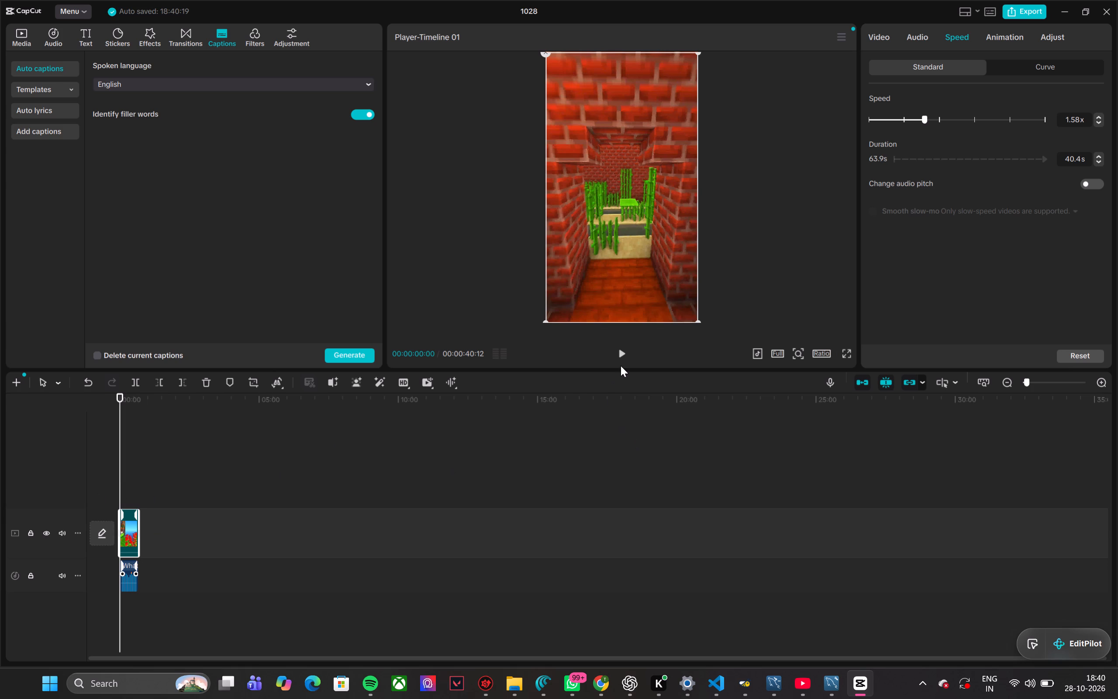
{"action": "left_click", "coordinate": [623, 356]}
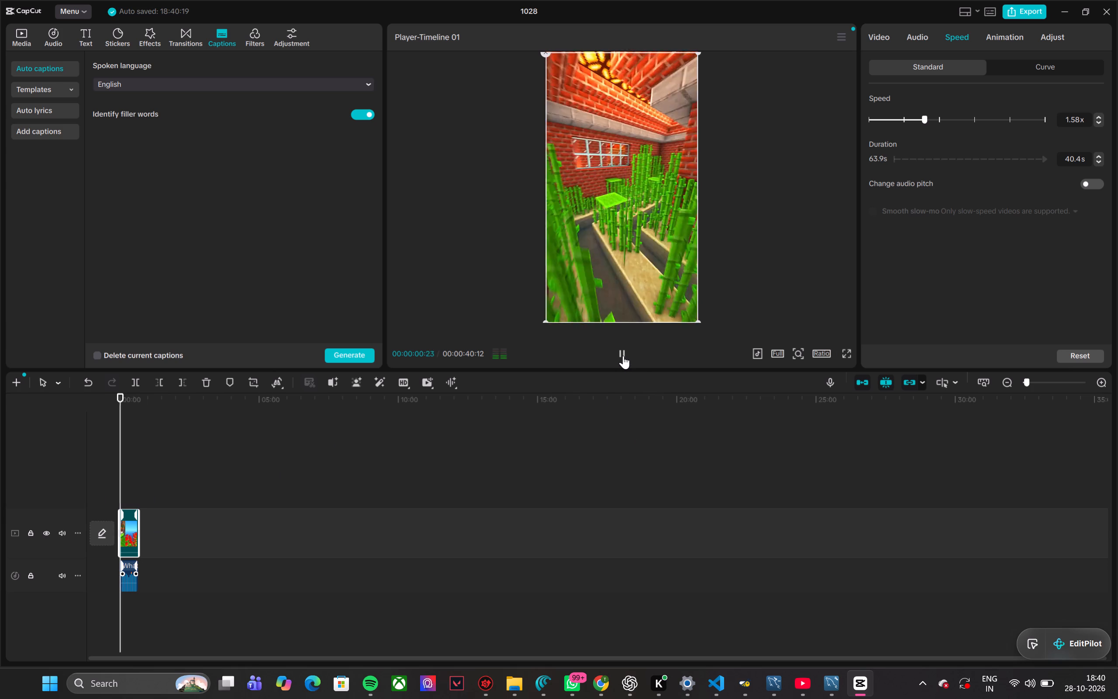
{"action": "left_click", "coordinate": [619, 355]}
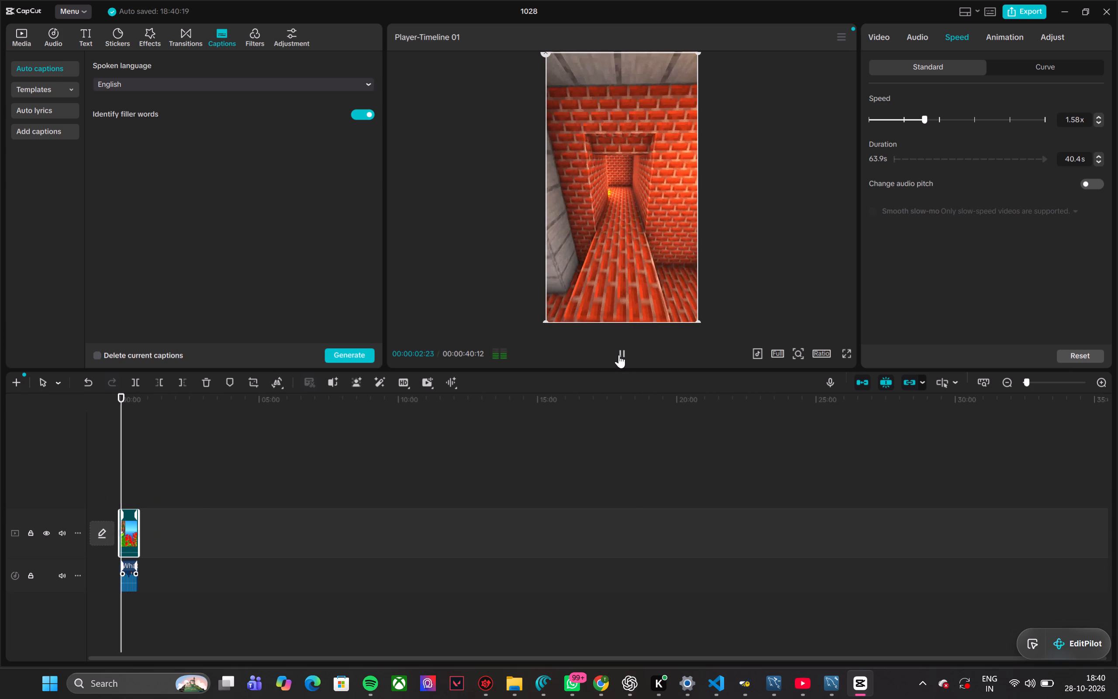
Extract the audio from the Minecraft video clip and delete the extracted audio track.
{"action": "left_click", "coordinate": [129, 537]}
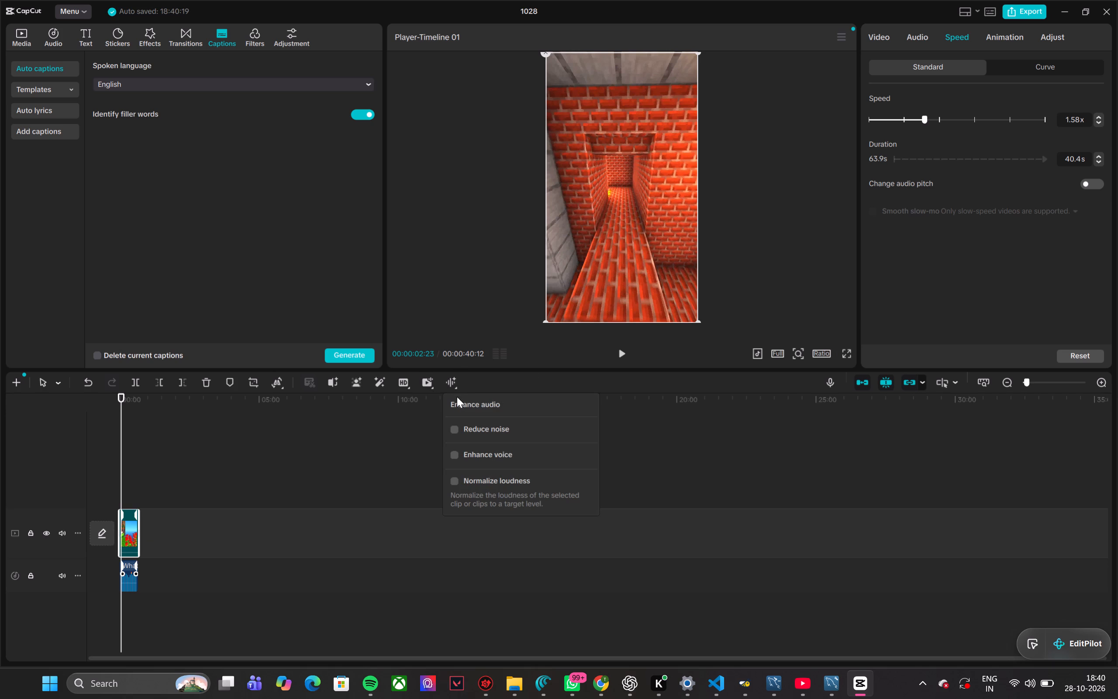
{"action": "left_click", "coordinate": [431, 426]}
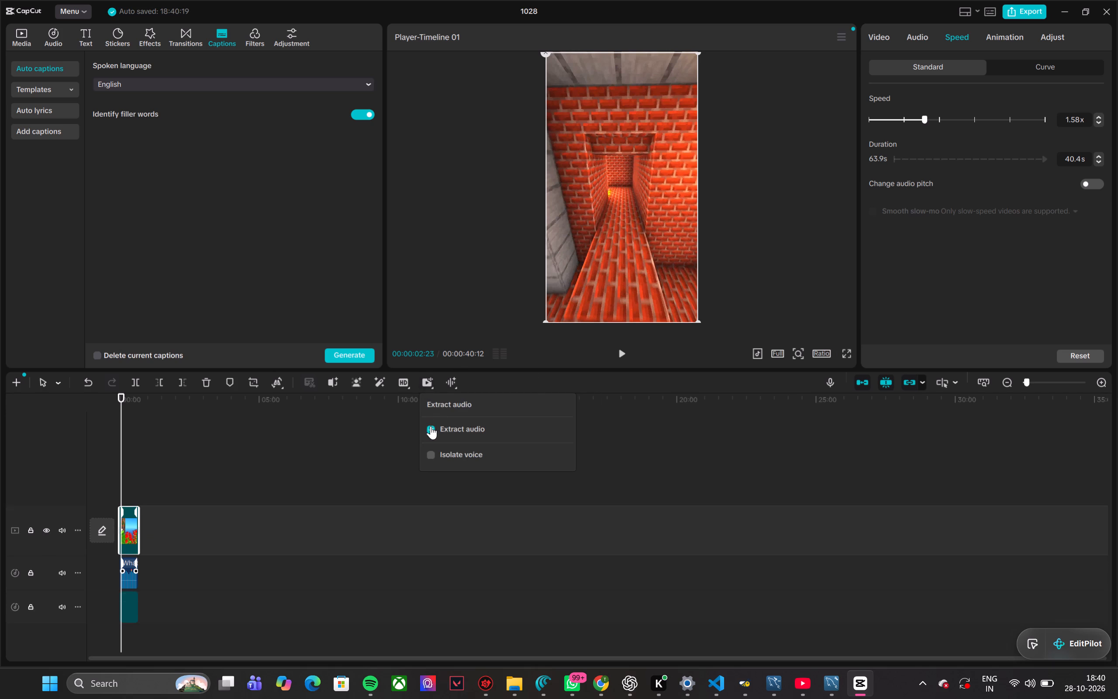
{"action": "left_click", "coordinate": [128, 615]}
{"action": "key", "text": "BackSpace"}
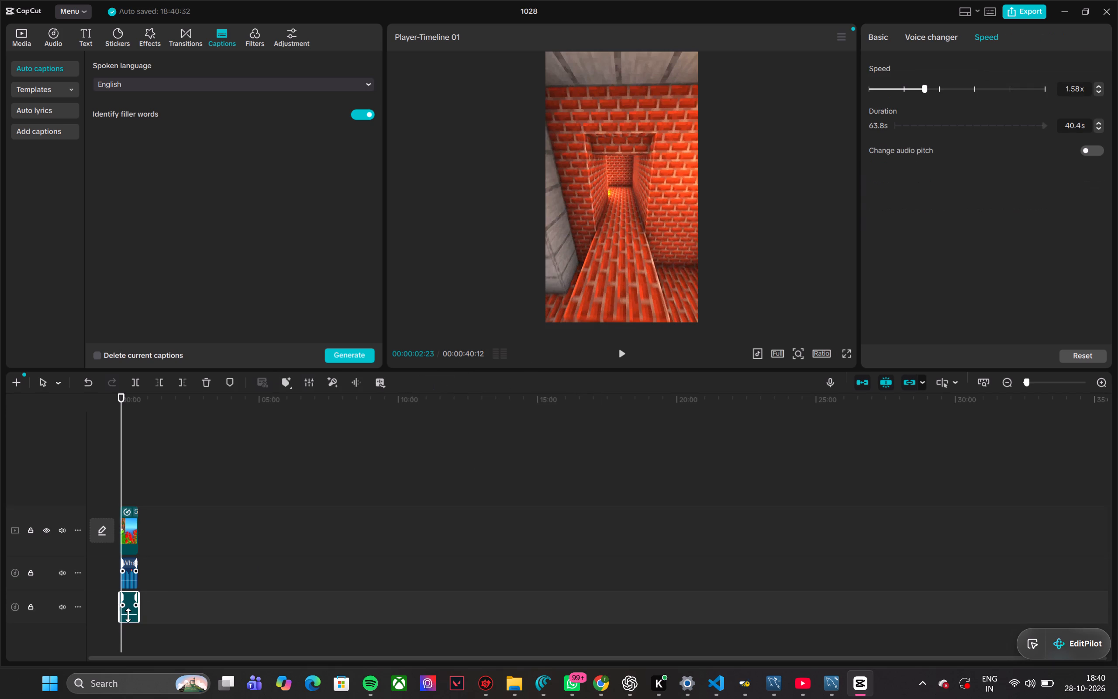
Add a new empty timeline to the project and return to Timeline 01.
{"action": "left_click", "coordinate": [131, 523]}
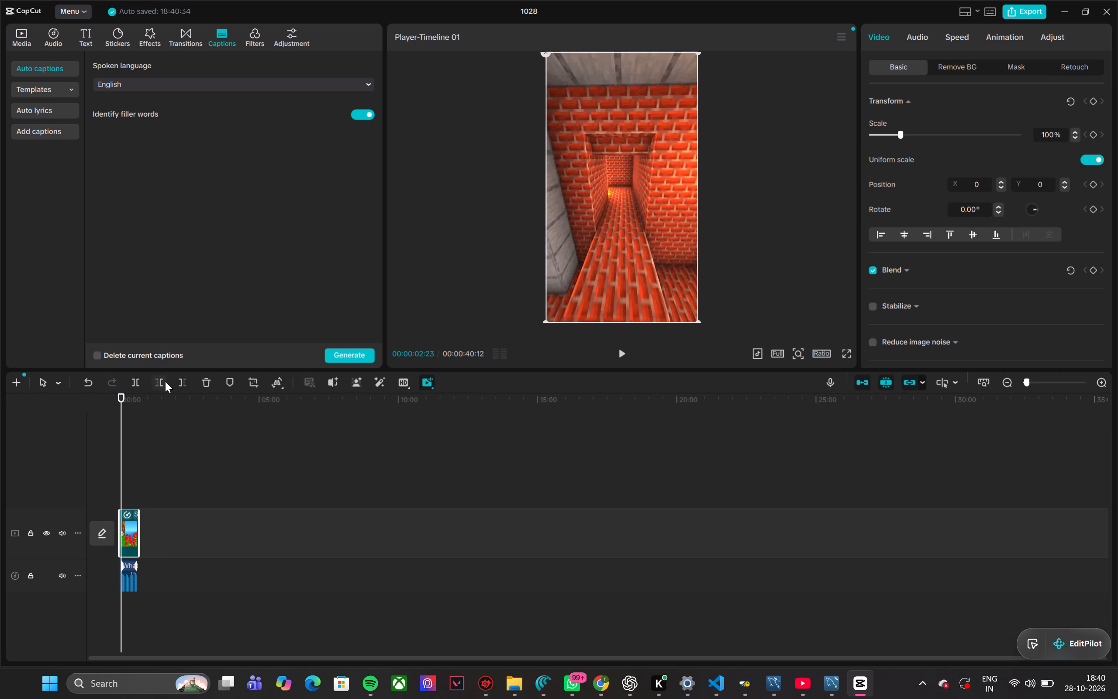
{"action": "left_click", "coordinate": [14, 386]}
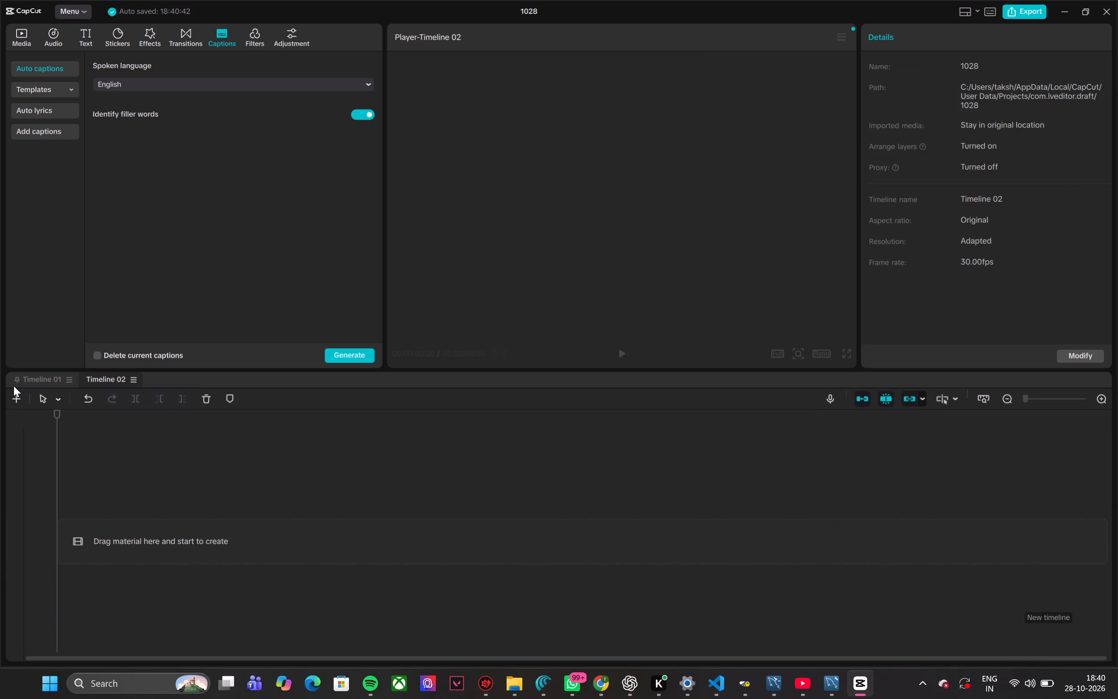
{"action": "left_click", "coordinate": [45, 375]}
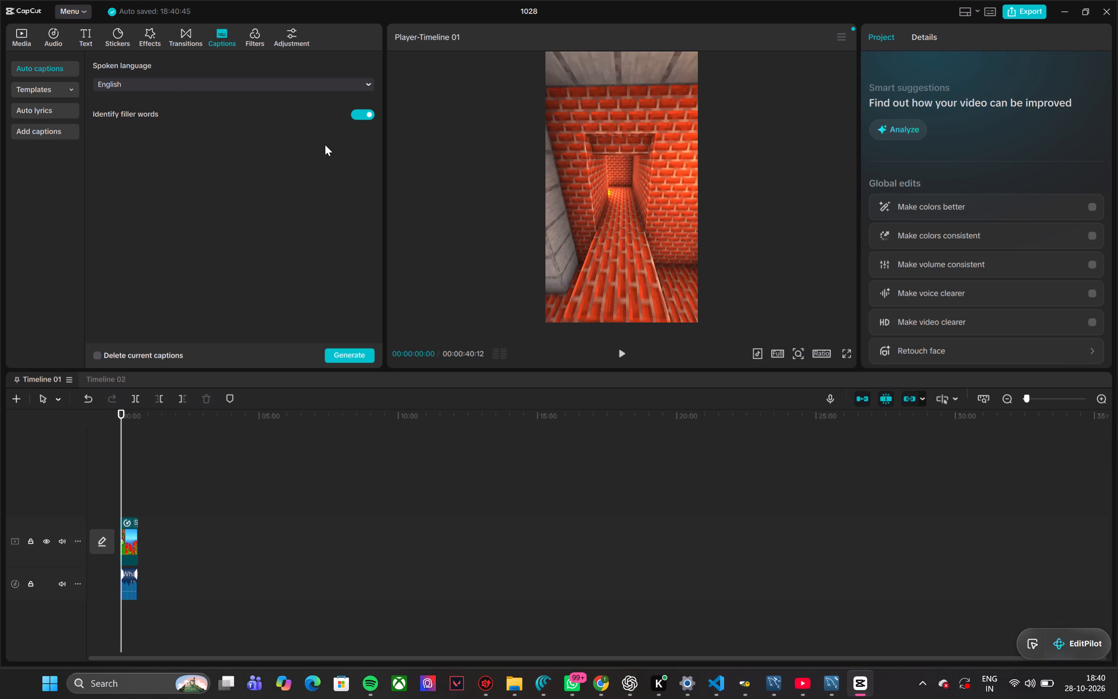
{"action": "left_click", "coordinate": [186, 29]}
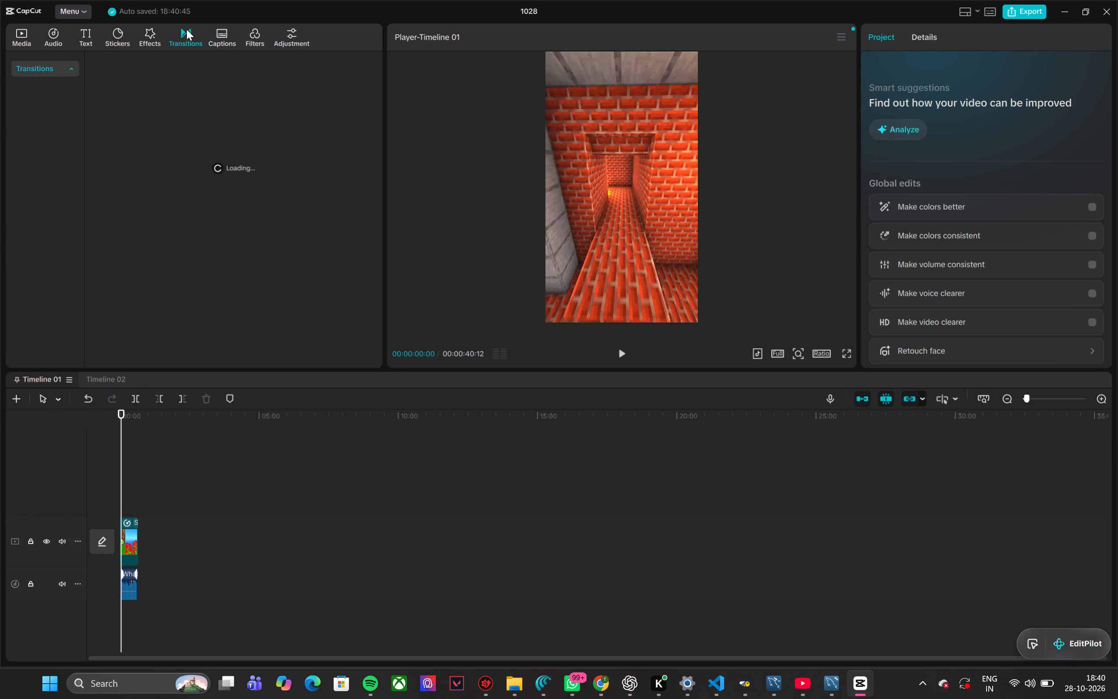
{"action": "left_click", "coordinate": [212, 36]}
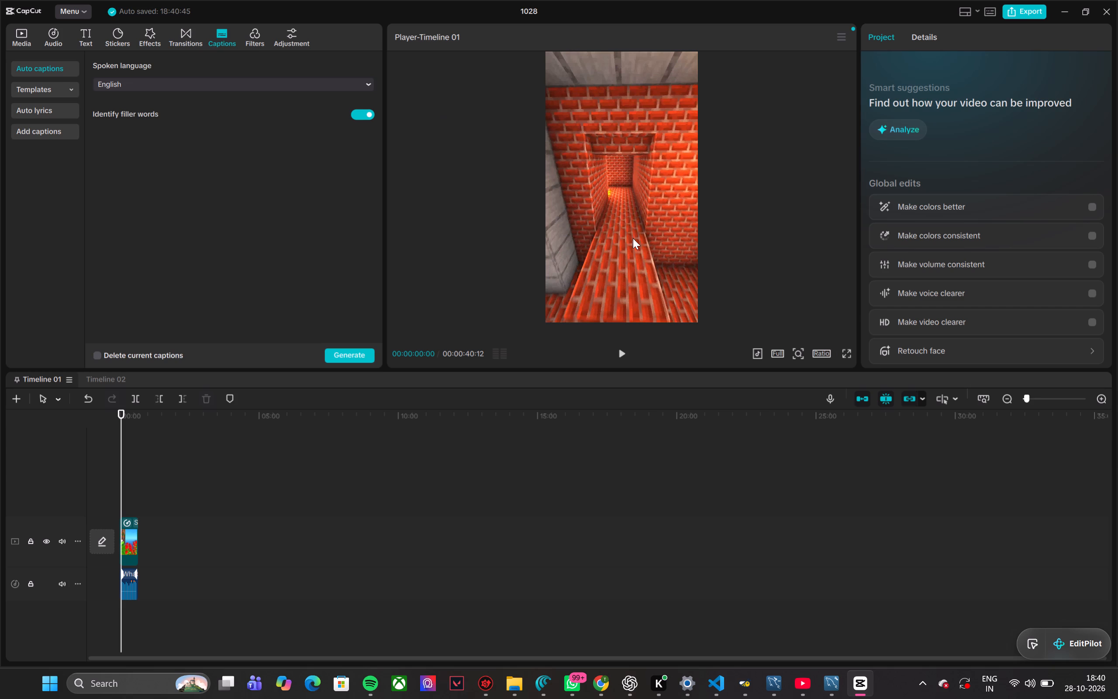
Export Timeline 01 as a 1080P, 30fps HEVC mp4 named 1028, after previewing its opening.
{"action": "left_click", "coordinate": [624, 354]}
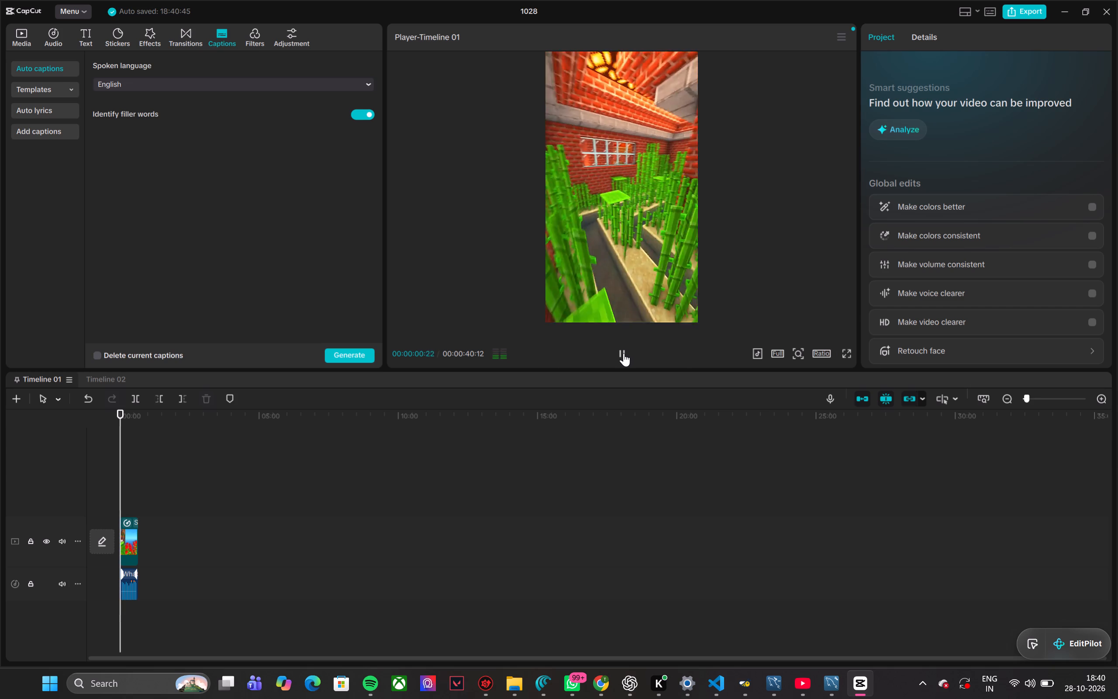
{"action": "left_click", "coordinate": [624, 353]}
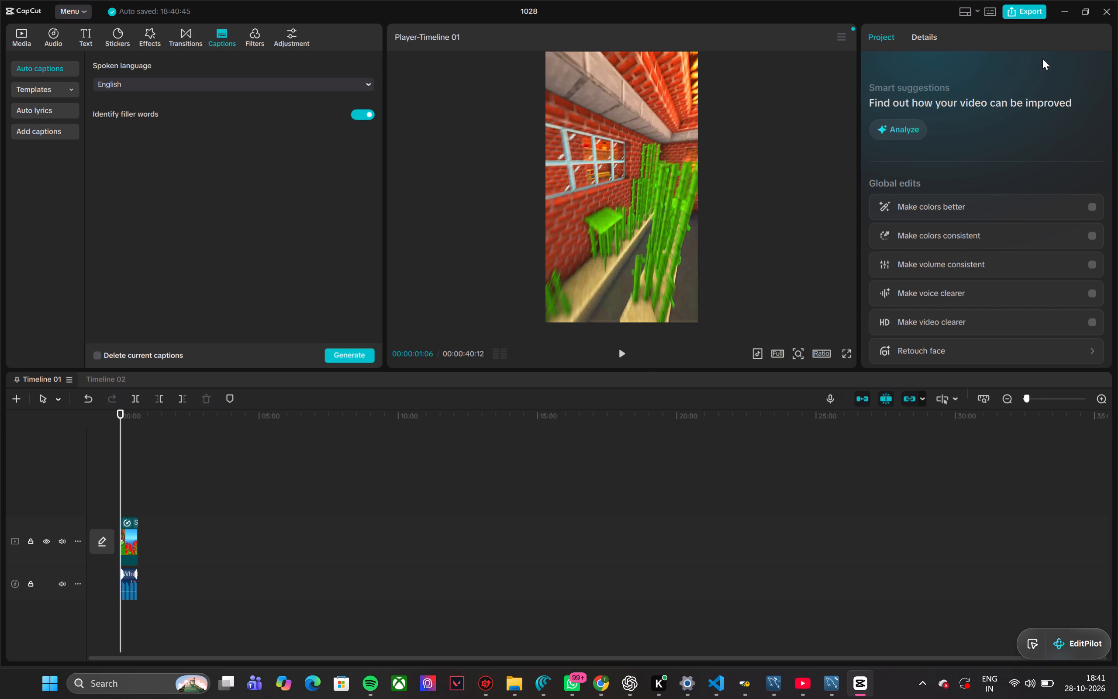
{"action": "left_click", "coordinate": [1020, 10]}
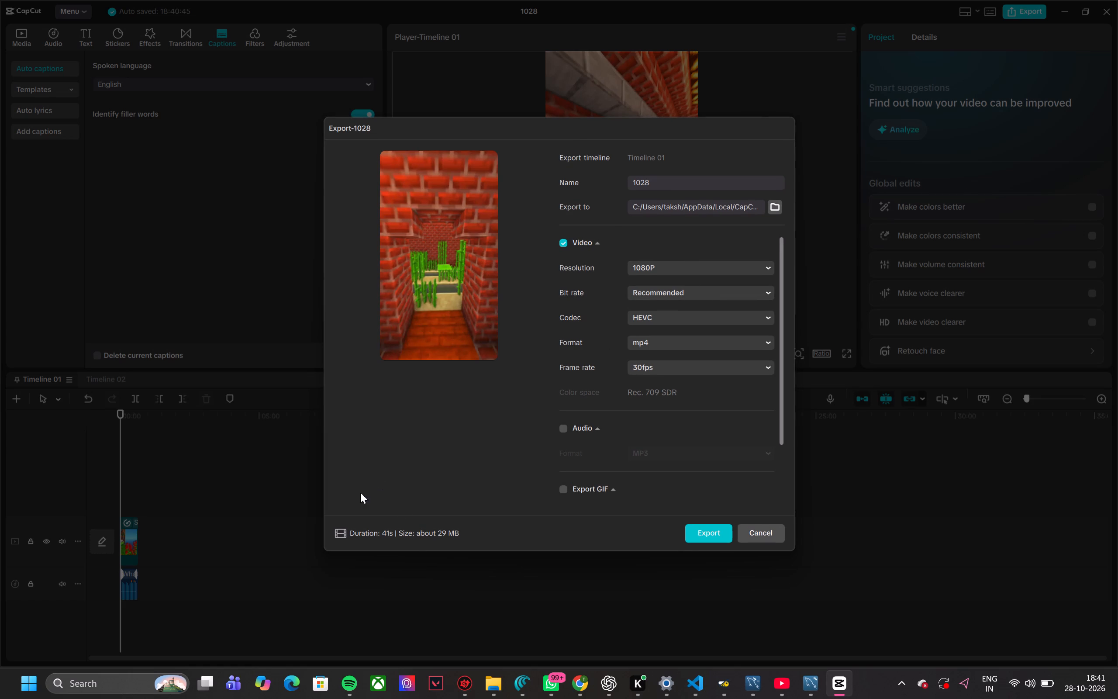
{"action": "left_click", "coordinate": [700, 529]}
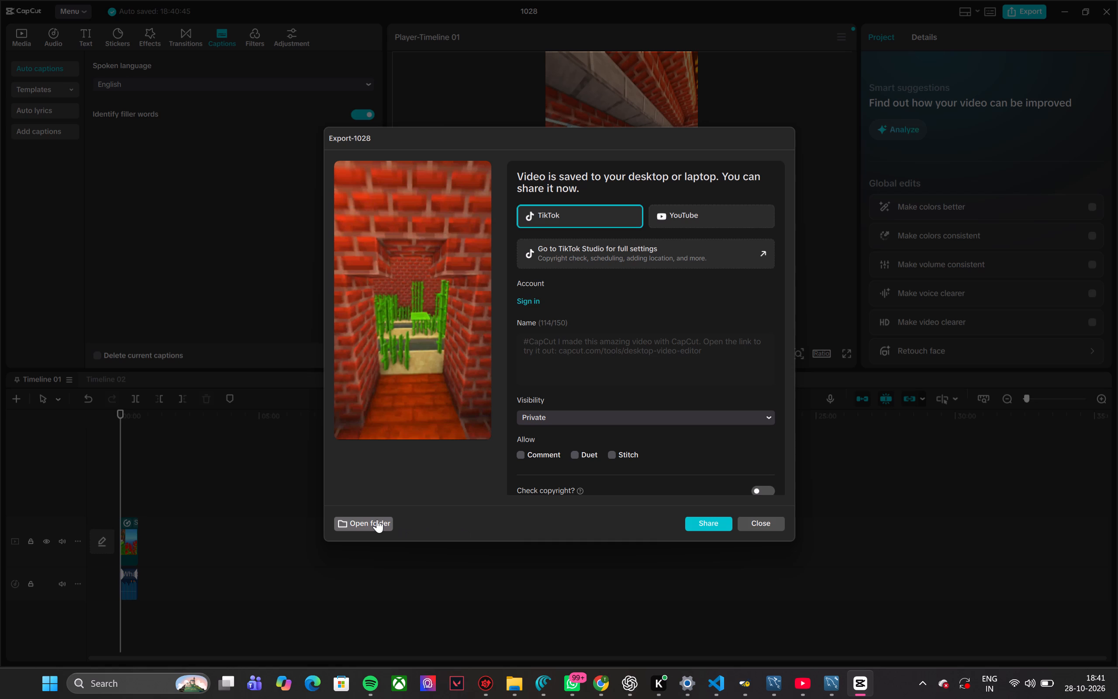
Open the export folder and copy the 1028 video file.
{"action": "left_click", "coordinate": [377, 519]}
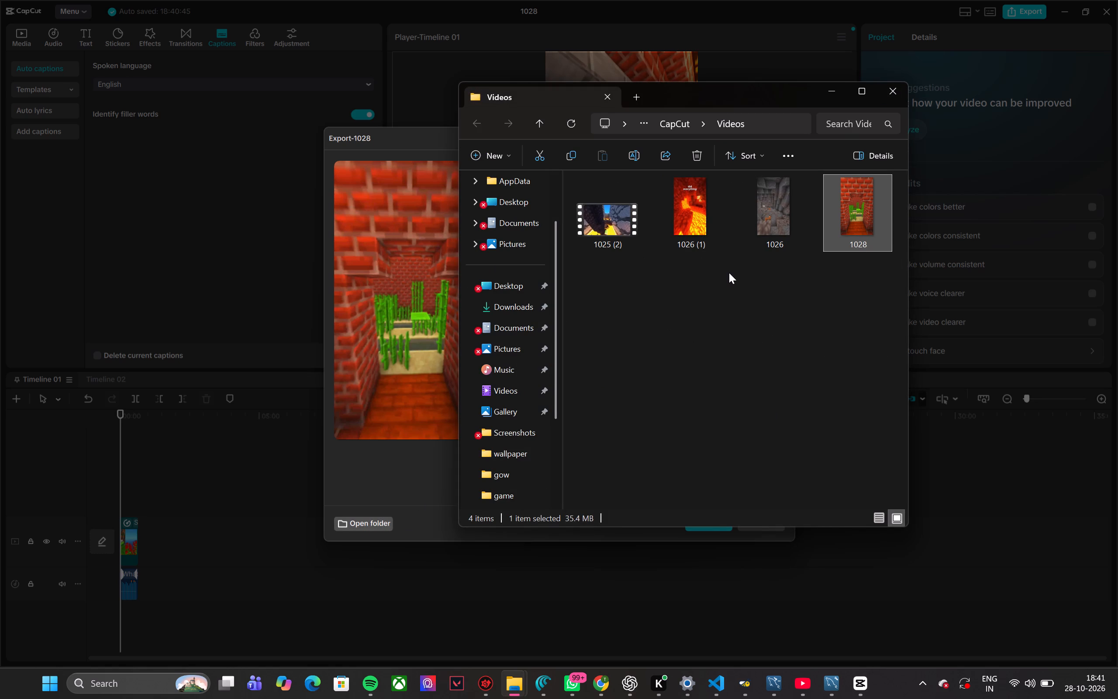
{"action": "key", "text": "ctrl+c"}
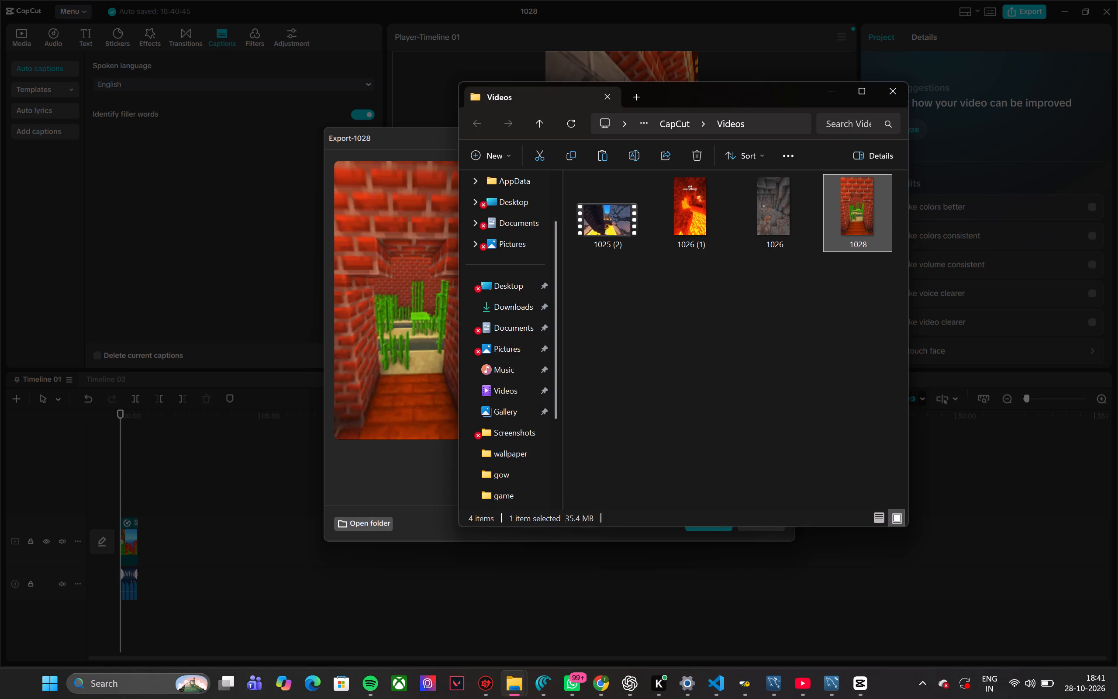
Switch to Canva and start a new blank Instagram Reel video design.
{"action": "left_click", "coordinate": [146, 689]}
{"action": "type", "text": "can"}
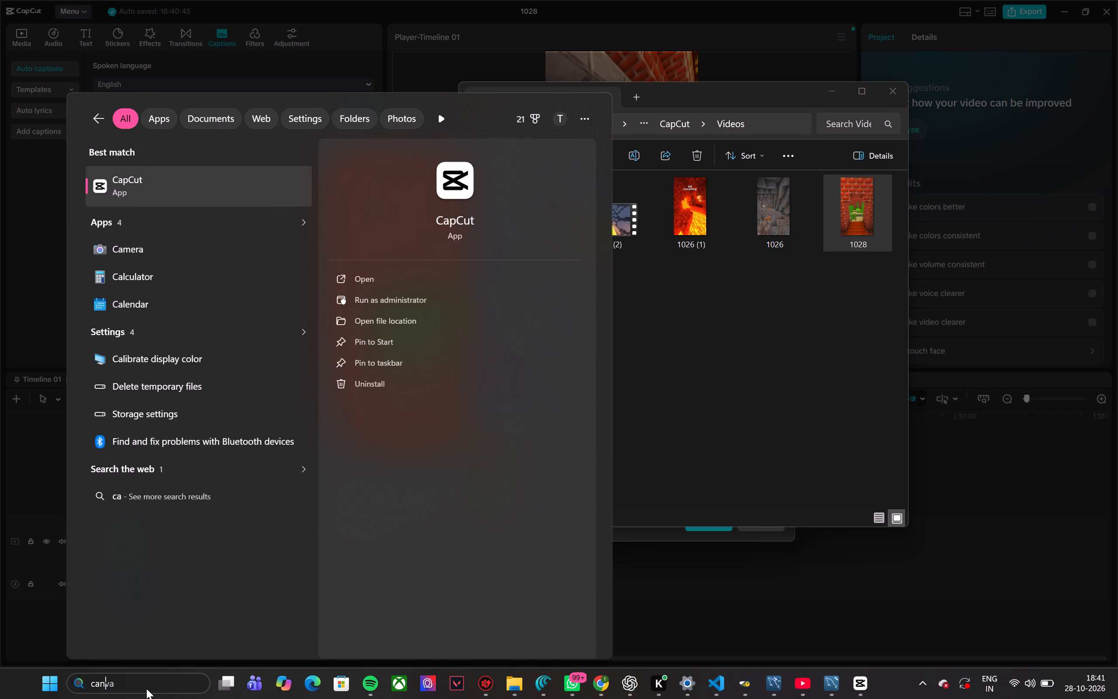
{"action": "left_click", "coordinate": [375, 281]}
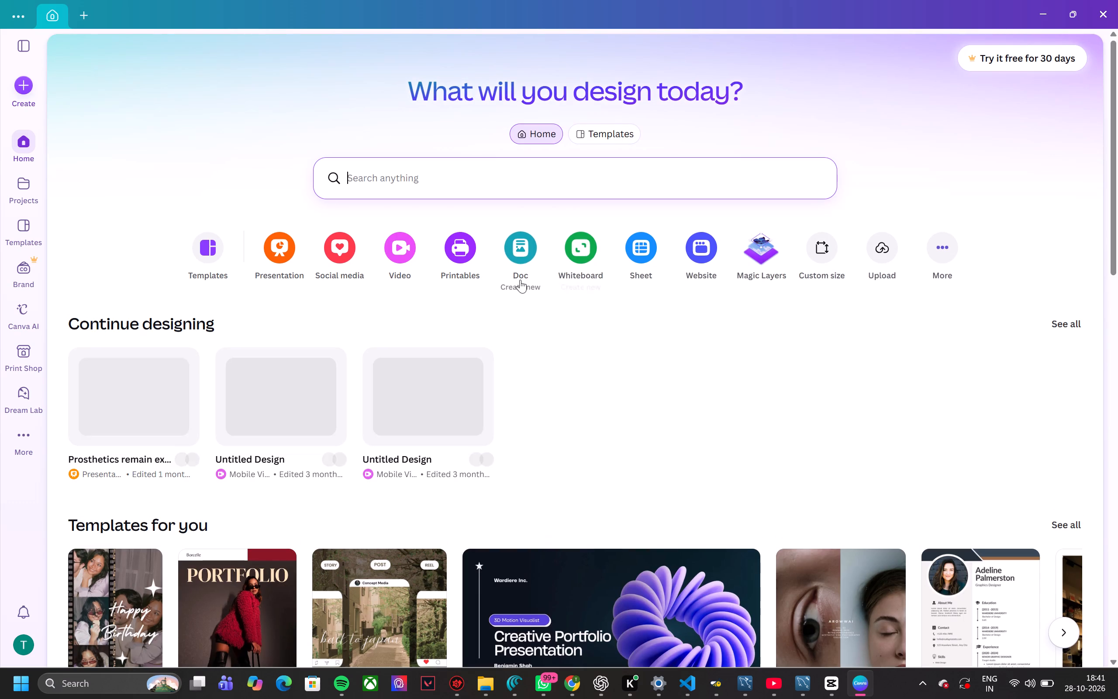
{"action": "left_click", "coordinate": [406, 241]}
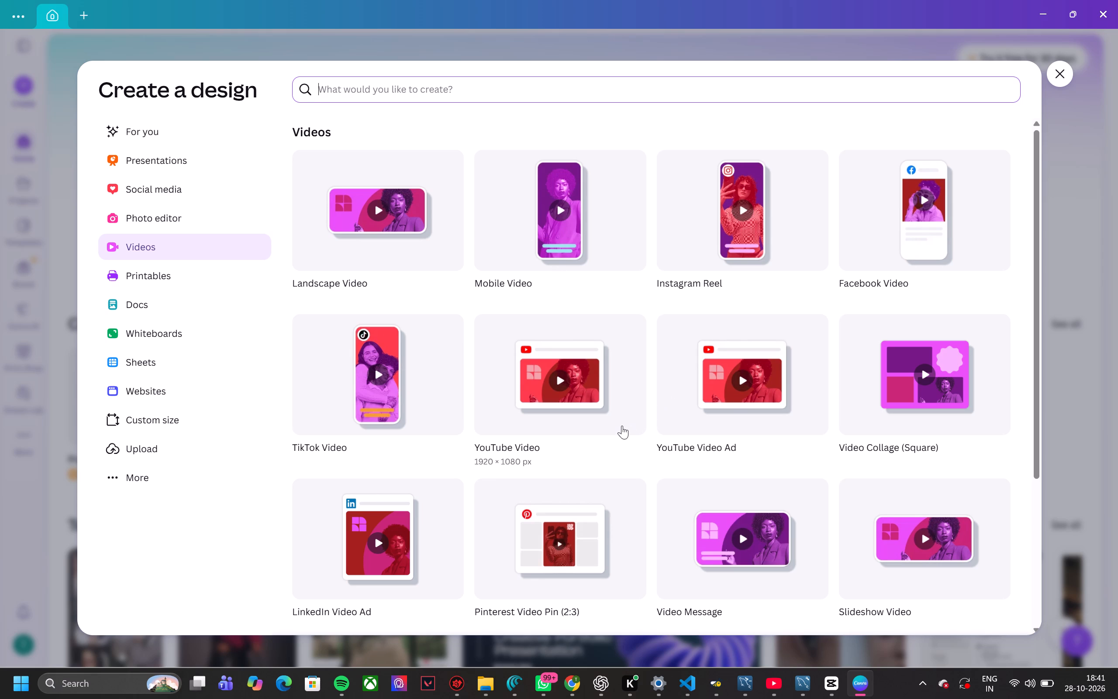
Choose the 1080 × 1920 px Instagram Reel format from the video types to open a blank design.
{"action": "scroll", "coordinate": [622, 426], "scroll_direction": "down", "scroll_amount": 4}
{"action": "scroll", "coordinate": [622, 426], "scroll_direction": "up", "scroll_amount": 1}
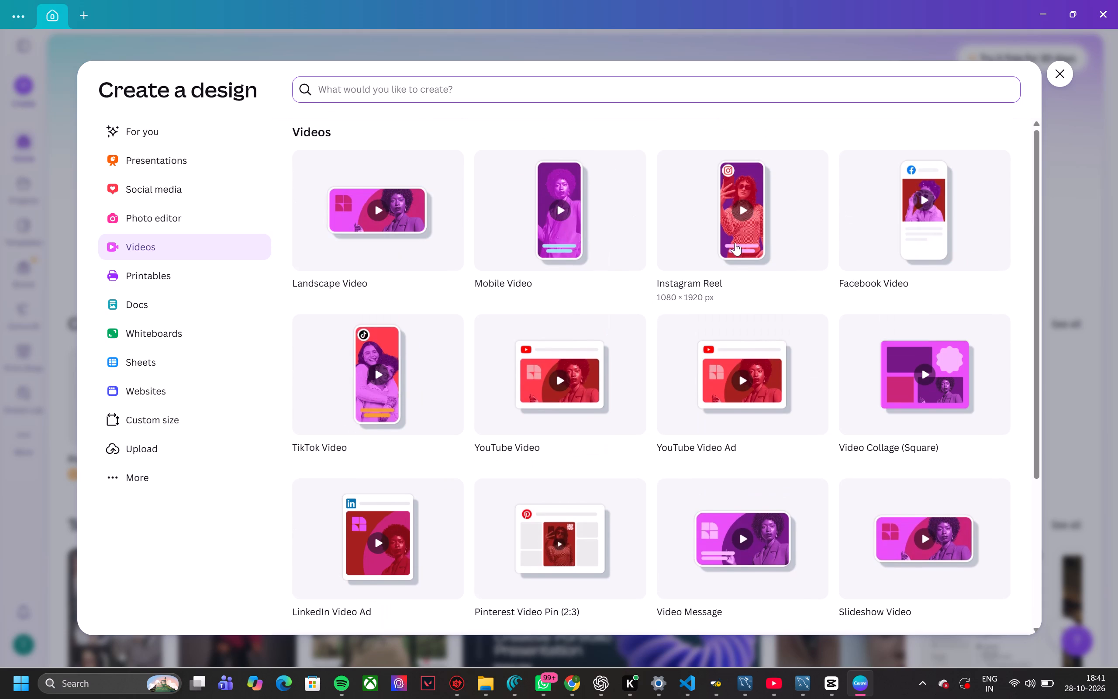
{"action": "left_click", "coordinate": [735, 242]}
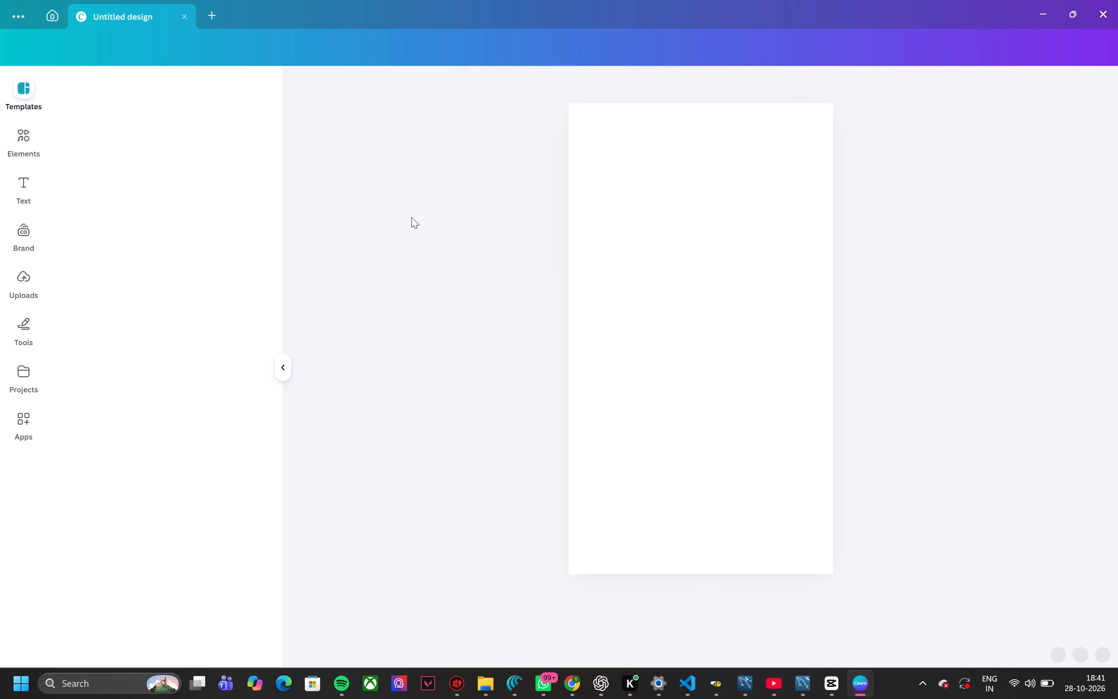
Upload the copied 1028.mp4 video from the CapCut Videos folder to the Canva uploads.
{"action": "left_click", "coordinate": [31, 282]}
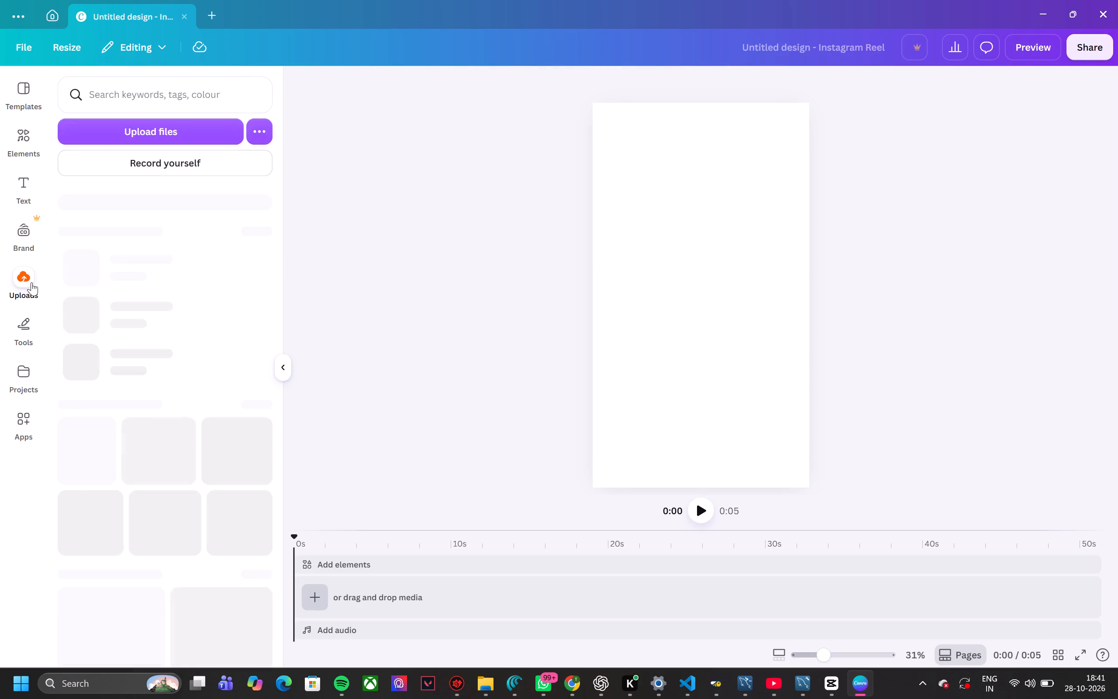
{"action": "left_click", "coordinate": [217, 126]}
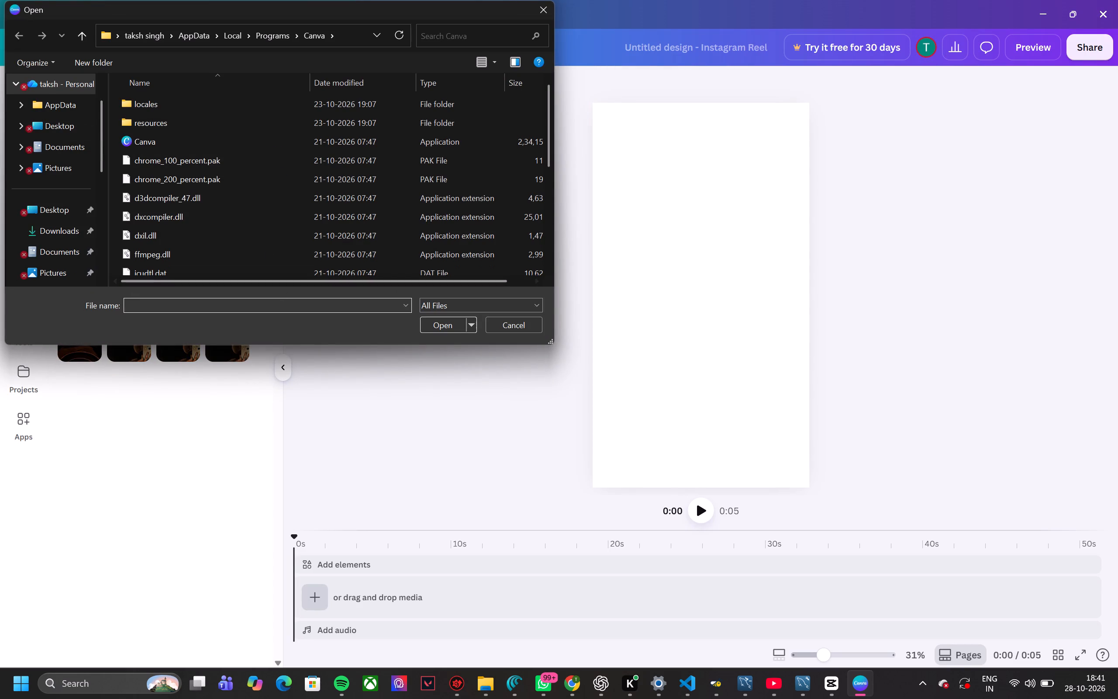
{"action": "key", "text": "ctrl+v"}
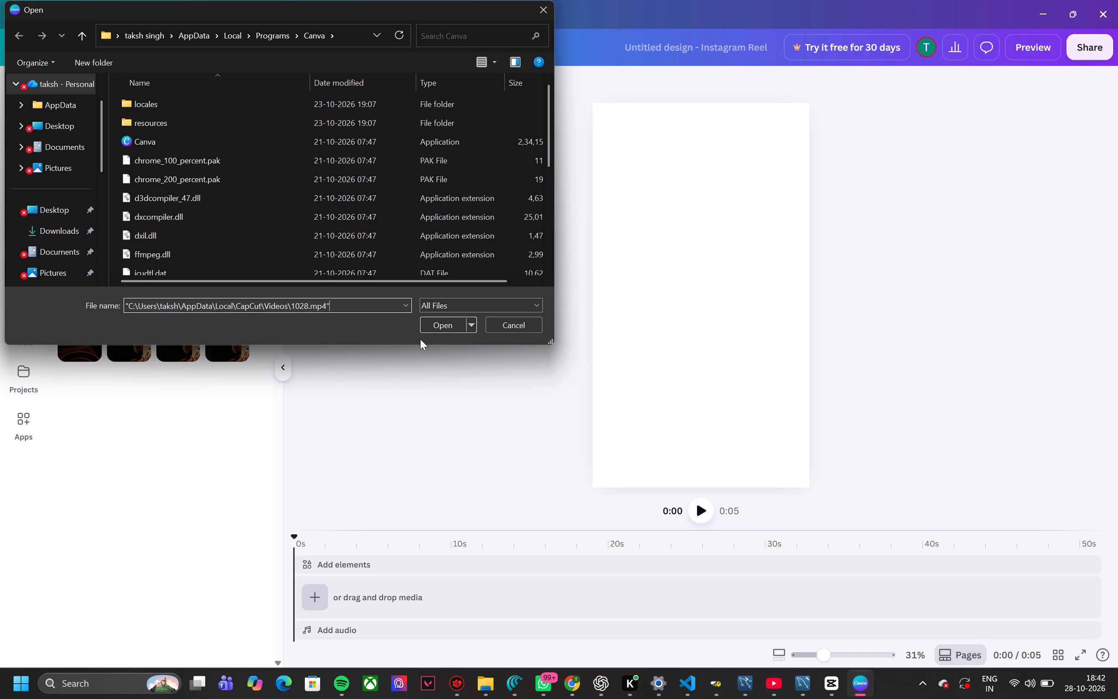
{"action": "left_click", "coordinate": [444, 323]}
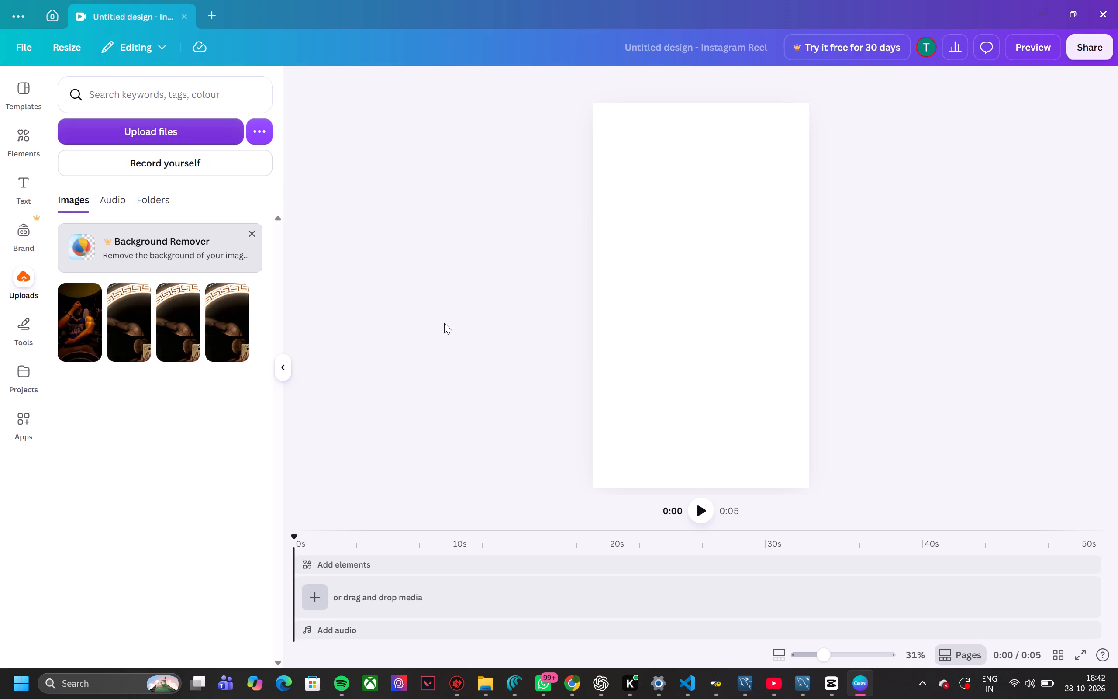
Add the copied 1028 video to the reel's timeline and preview its opening.
{"action": "left_click", "coordinate": [74, 266]}
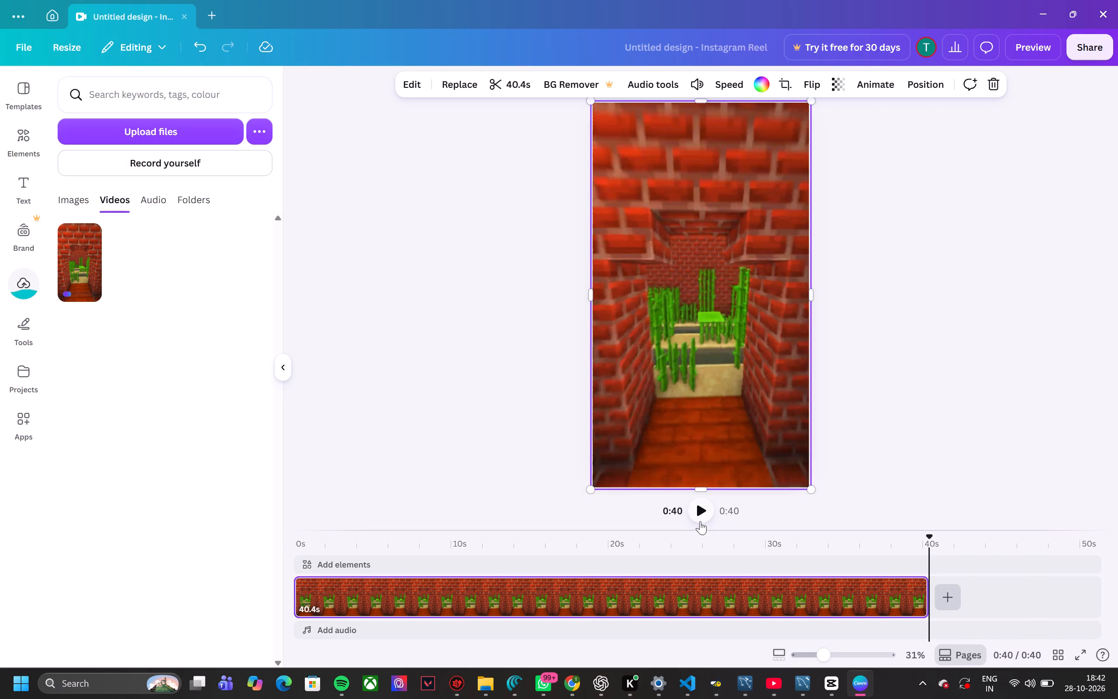
{"action": "left_click", "coordinate": [700, 521]}
{"action": "left_click", "coordinate": [700, 521]}
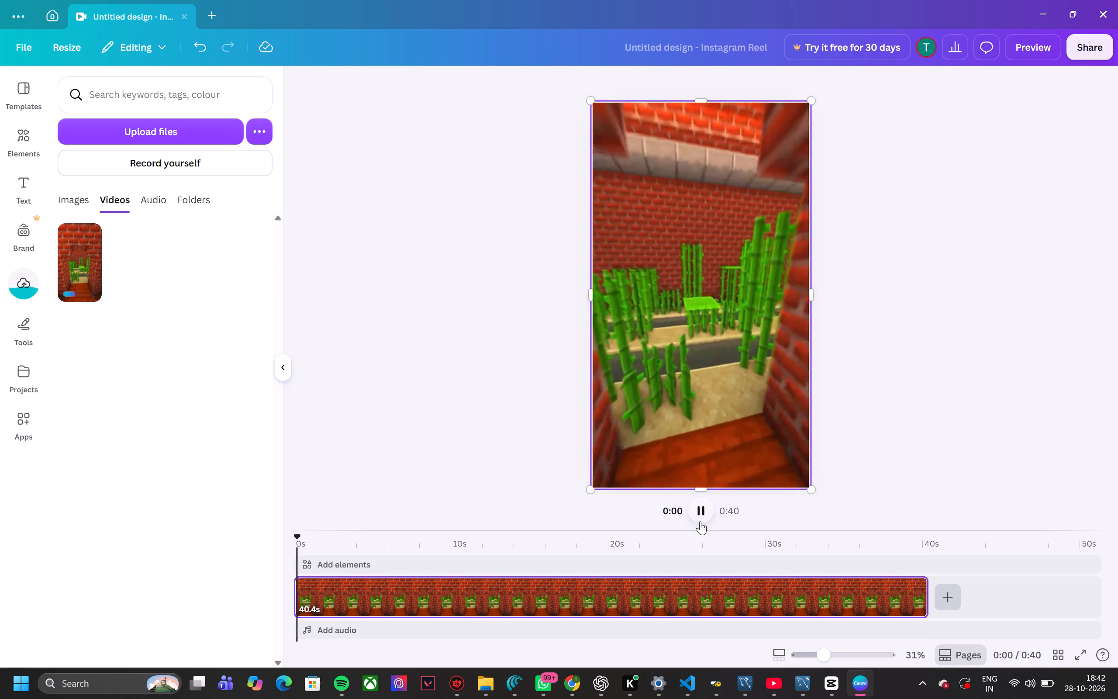
{"action": "left_click", "coordinate": [700, 521]}
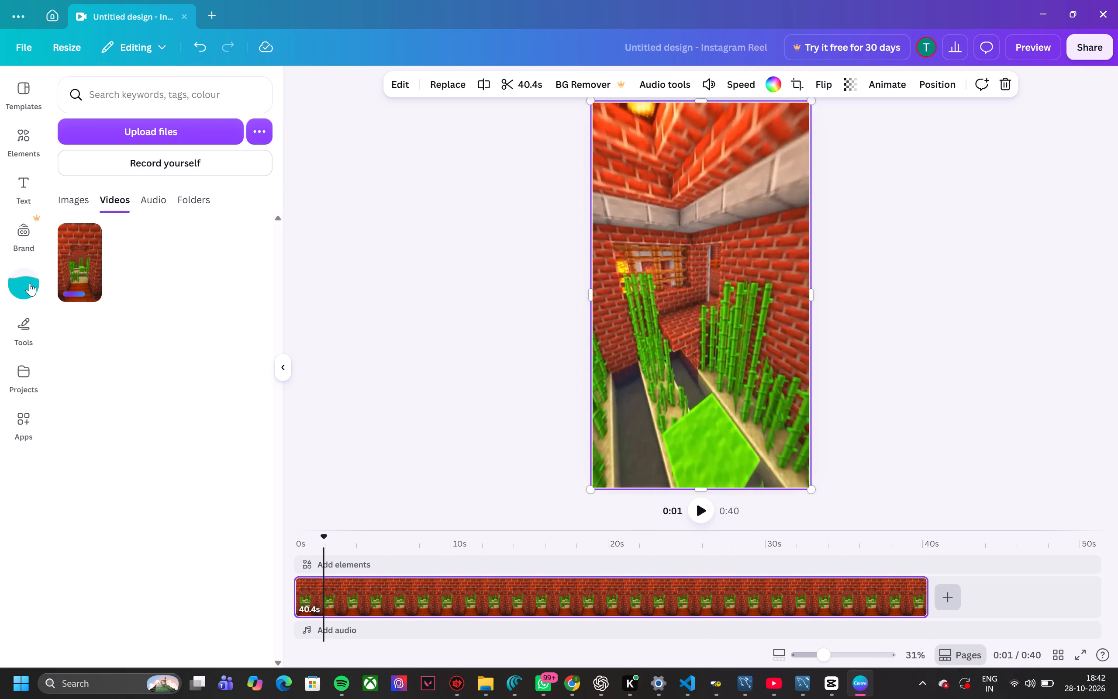
Examine the available caption styles and text options for captioning the video.
{"action": "left_click", "coordinate": [22, 198]}
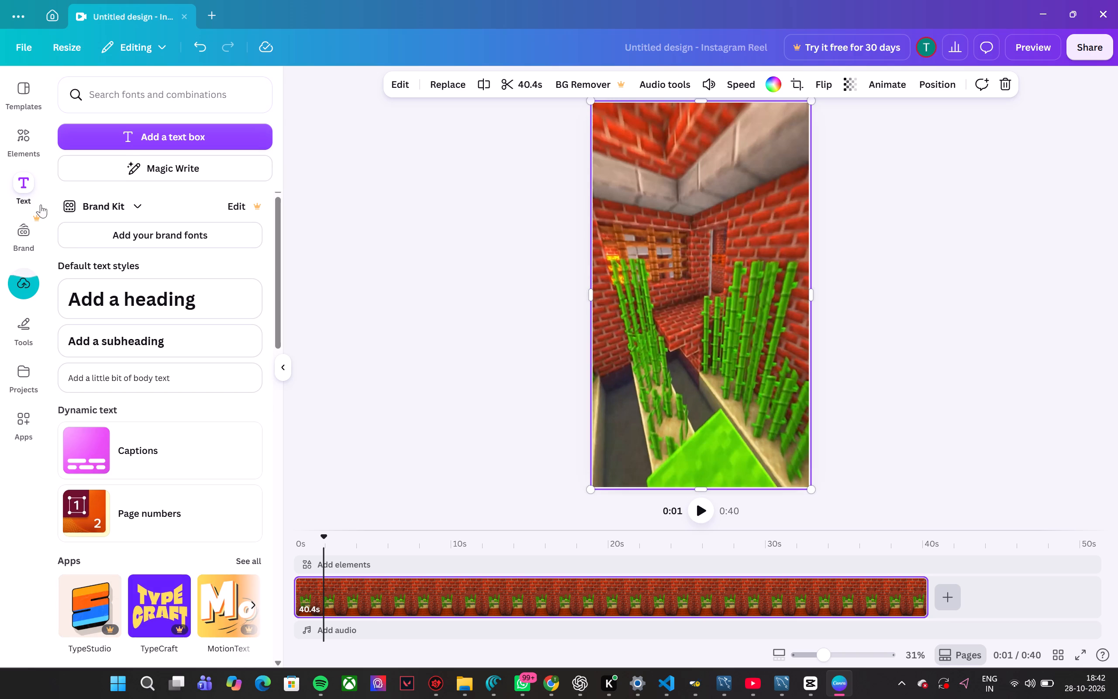
{"action": "left_click", "coordinate": [115, 448]}
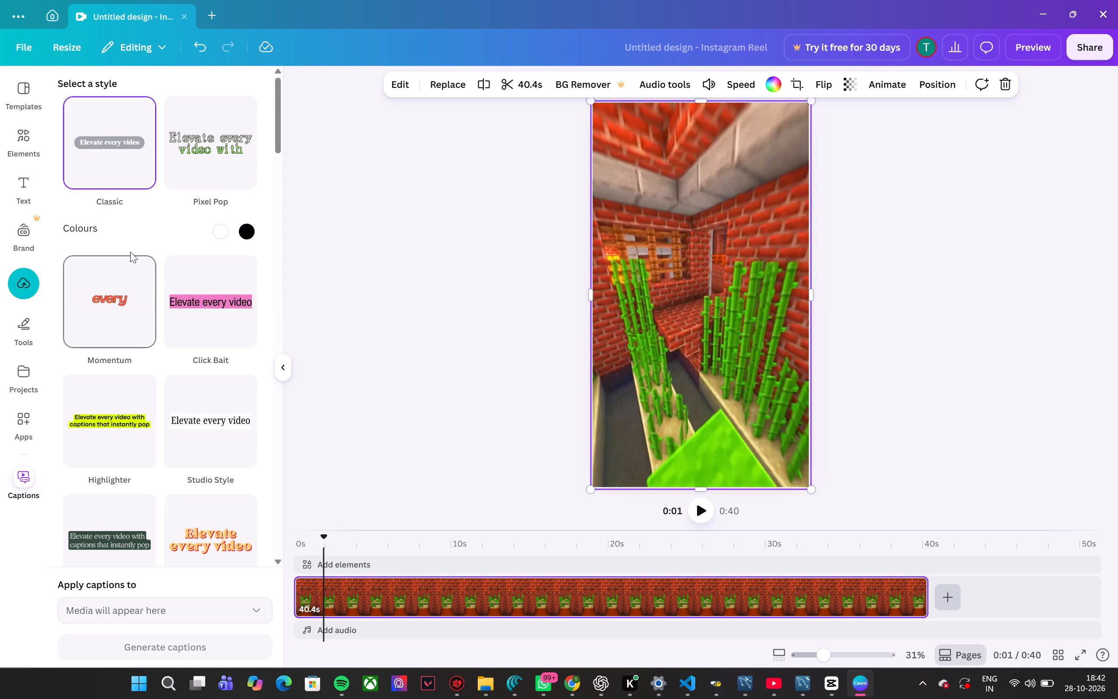
{"action": "scroll", "coordinate": [123, 371], "scroll_direction": "down", "scroll_amount": 3}
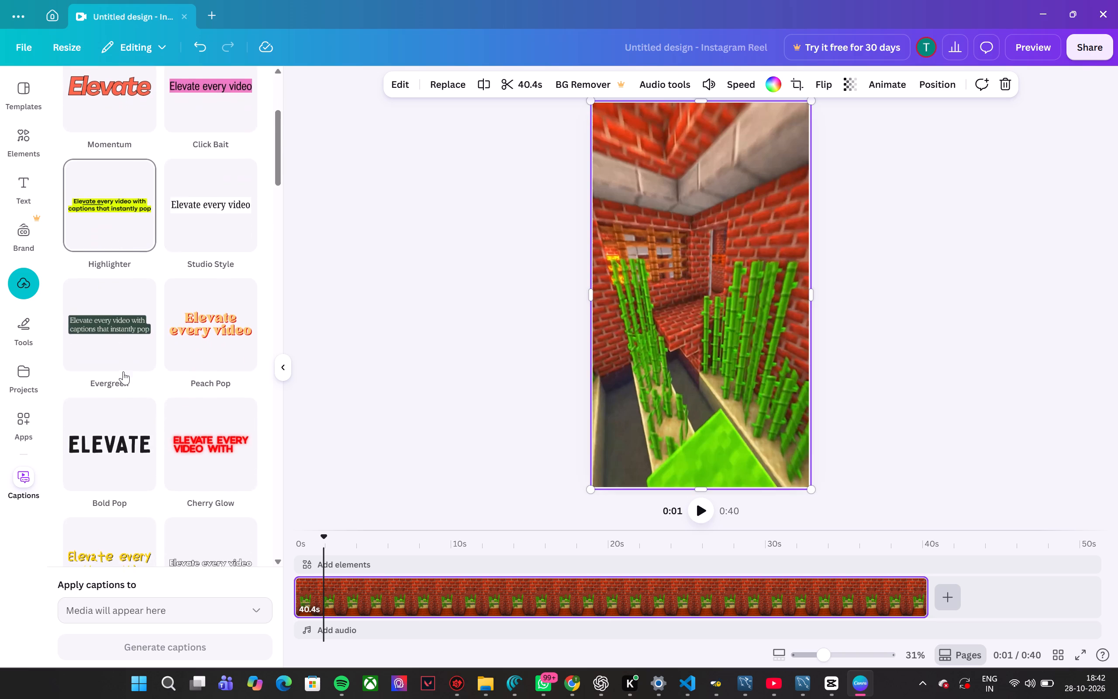
{"action": "scroll", "coordinate": [123, 371], "scroll_direction": "up", "scroll_amount": 5}
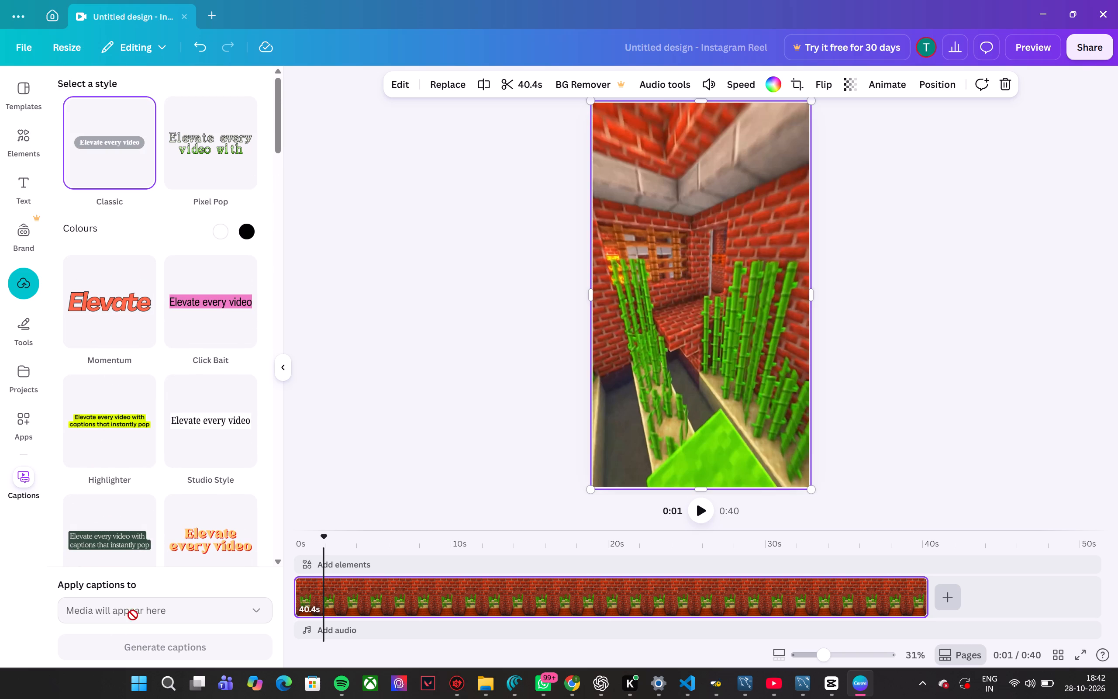
{"action": "left_click", "coordinate": [138, 612]}
{"action": "left_click", "coordinate": [28, 197]}
{"action": "scroll", "coordinate": [216, 469], "scroll_direction": "down", "scroll_amount": 4}
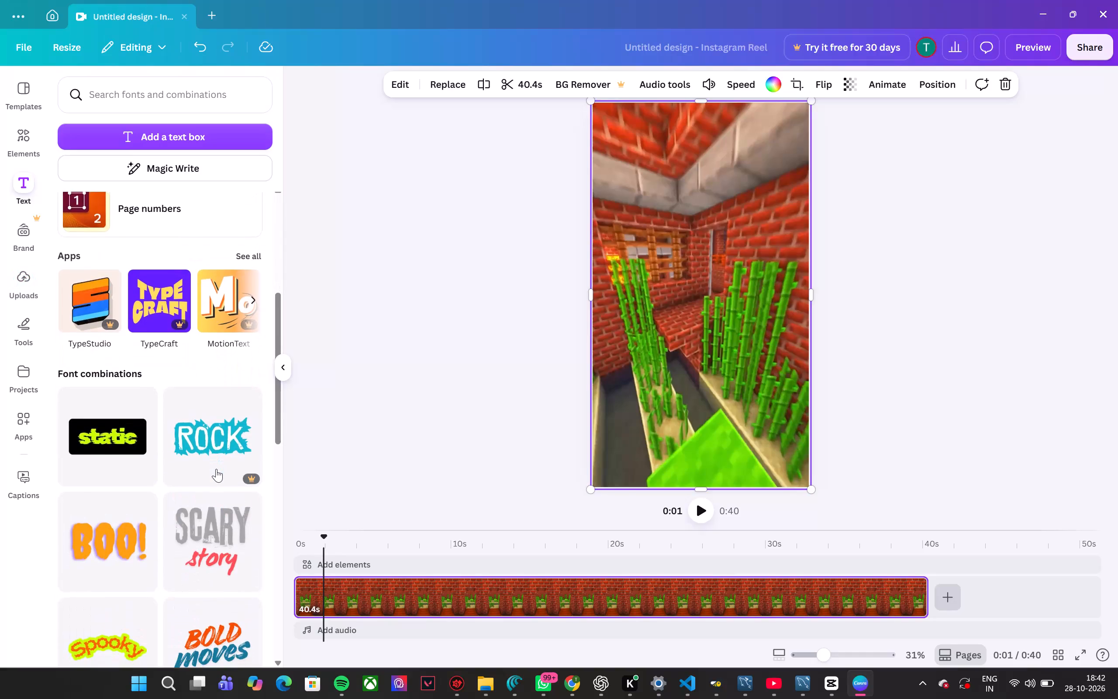
{"action": "scroll", "coordinate": [216, 469], "scroll_direction": "up", "scroll_amount": 6}
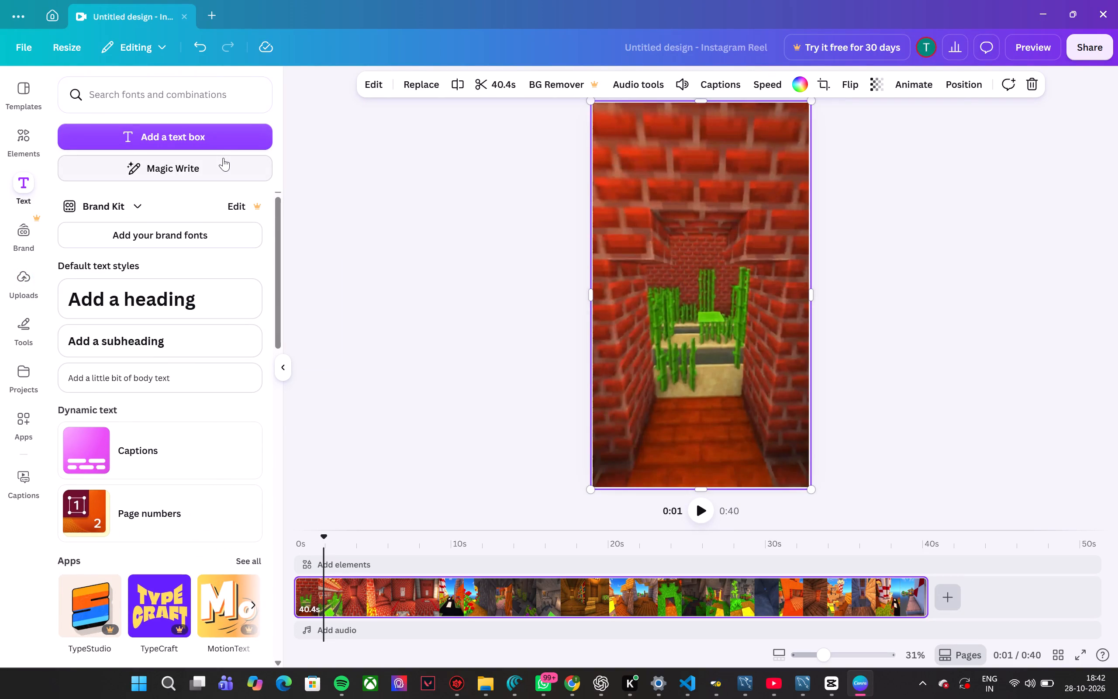
Generate captions for the reel video in the Classic style with black as the second colour.
{"action": "left_click", "coordinate": [714, 82]}
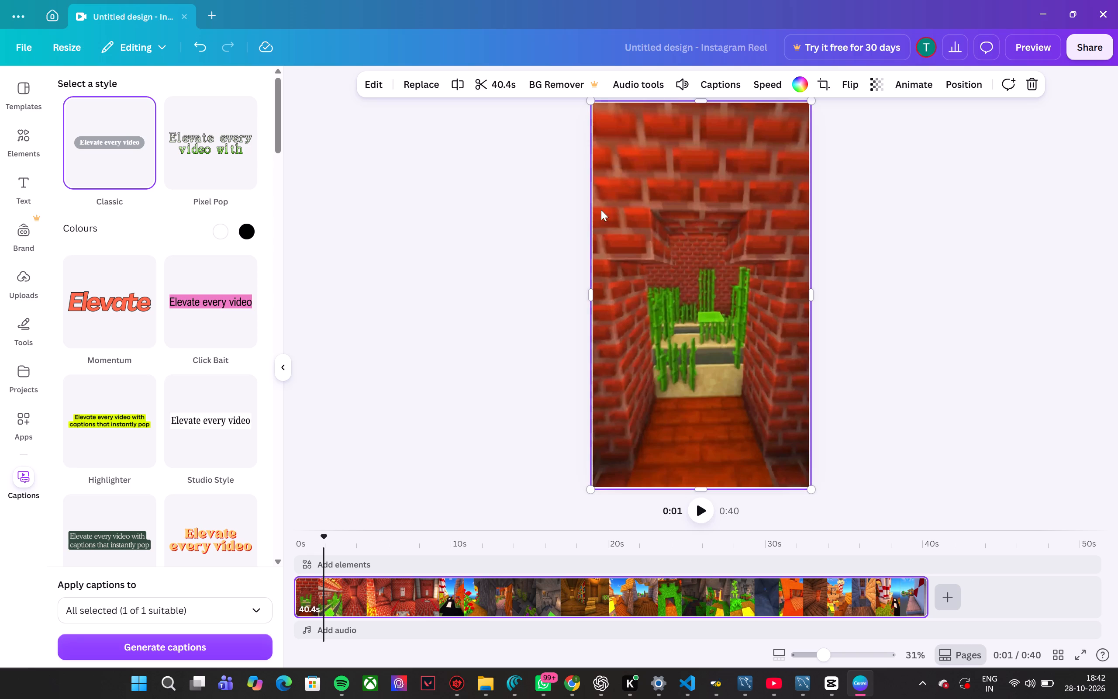
{"action": "left_click", "coordinate": [112, 174]}
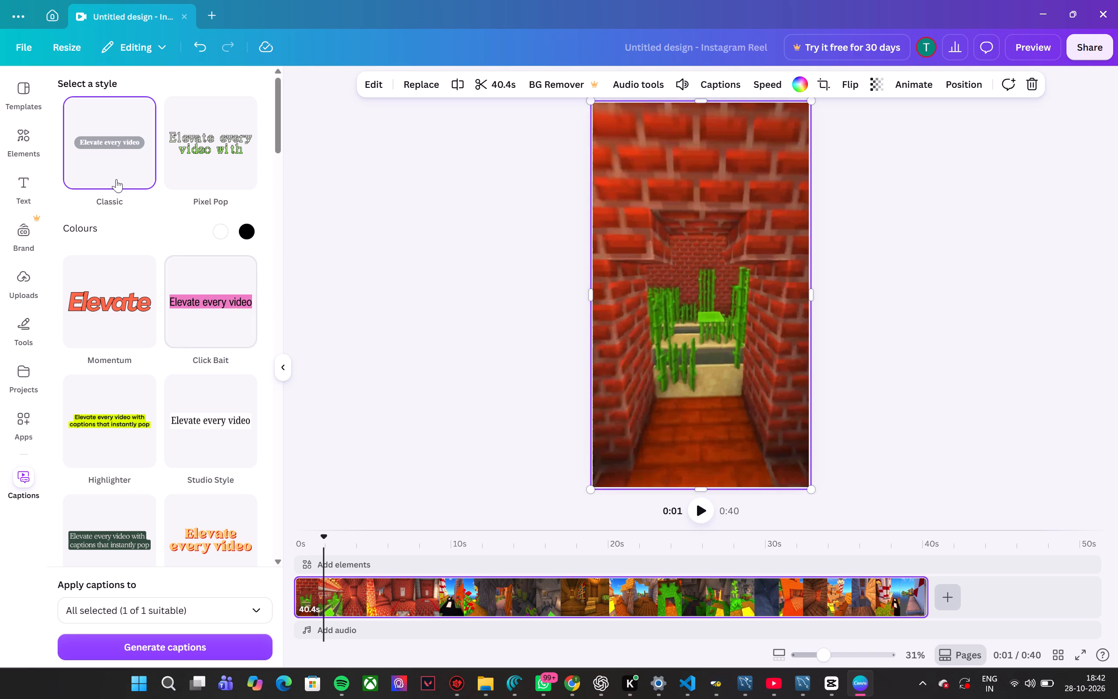
{"action": "left_click", "coordinate": [112, 305]}
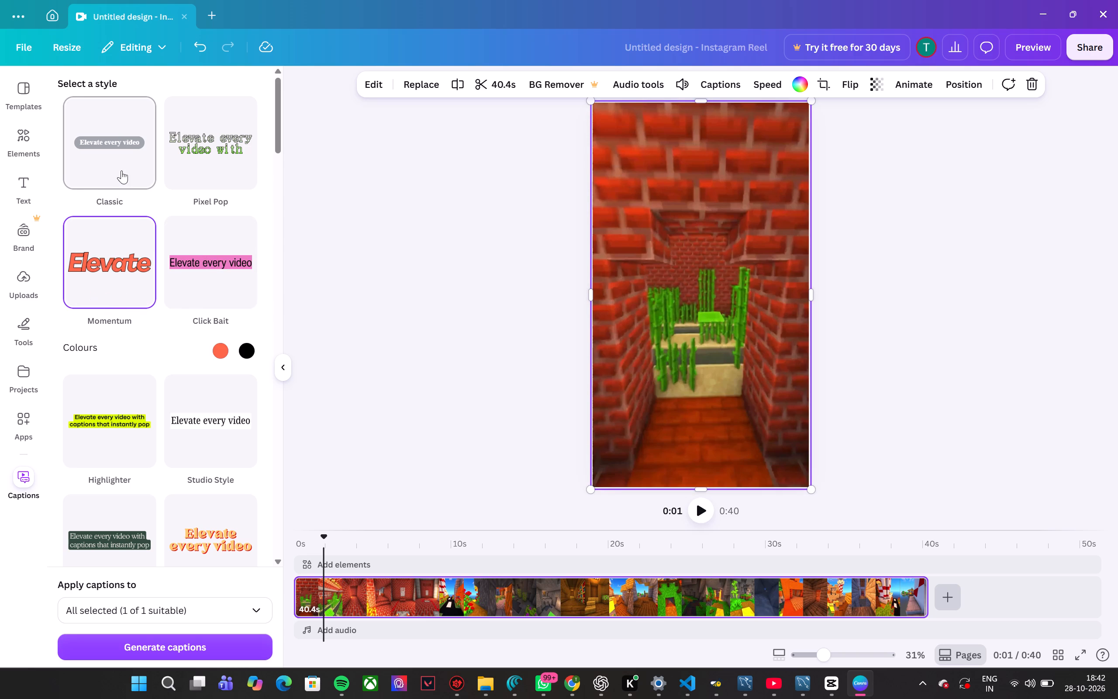
{"action": "left_click", "coordinate": [121, 170]}
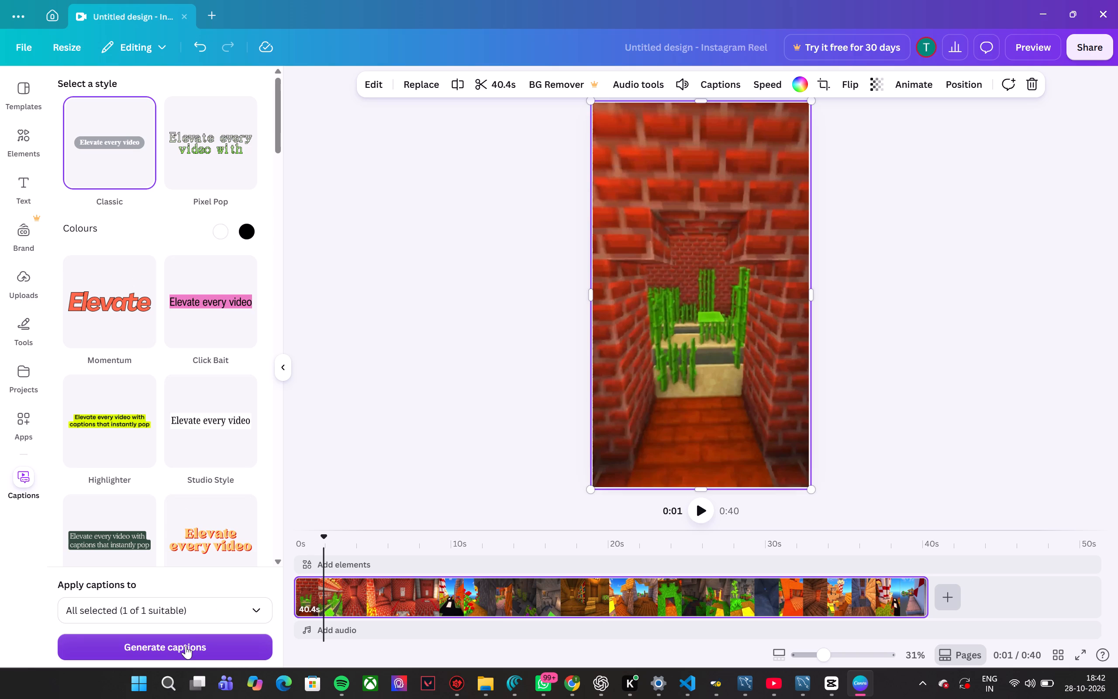
{"action": "left_click", "coordinate": [251, 230]}
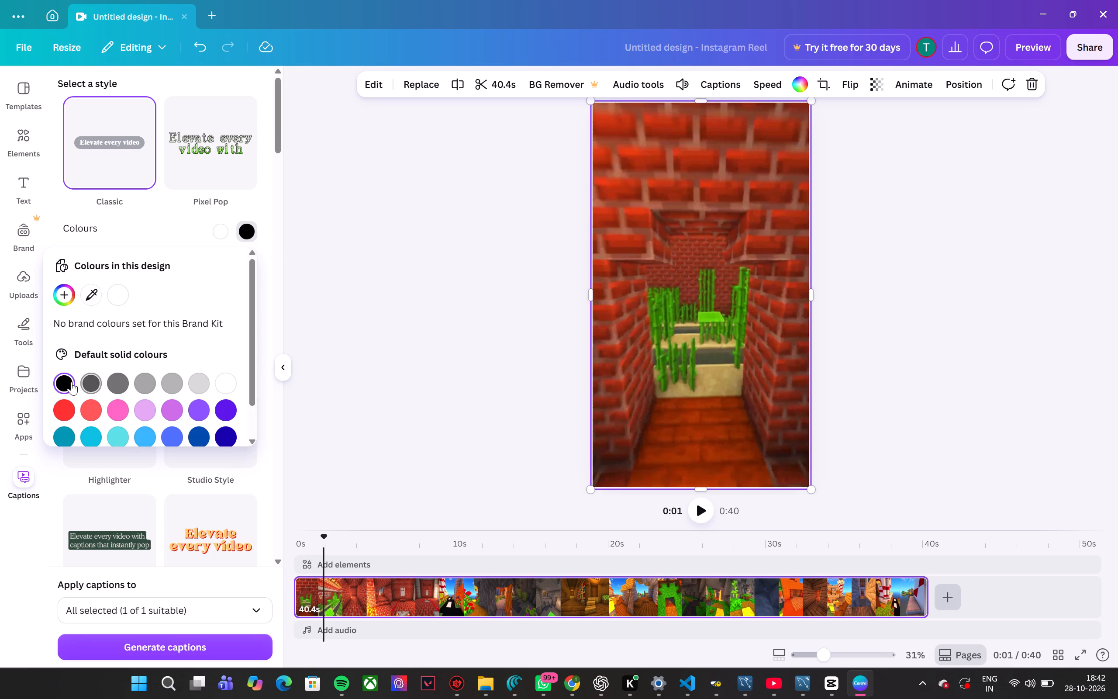
{"action": "left_click", "coordinate": [71, 381]}
{"action": "left_click", "coordinate": [163, 223]}
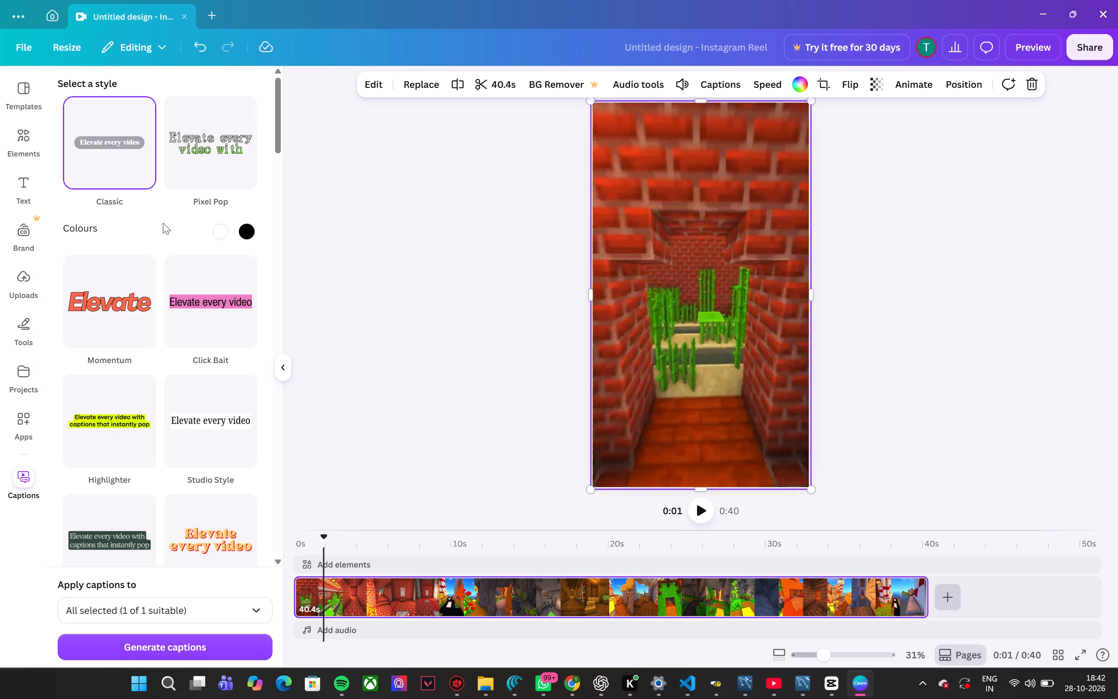
{"action": "scroll", "coordinate": [115, 228], "scroll_direction": "up", "scroll_amount": 1}
{"action": "scroll", "coordinate": [115, 228], "scroll_direction": "down", "scroll_amount": 6}
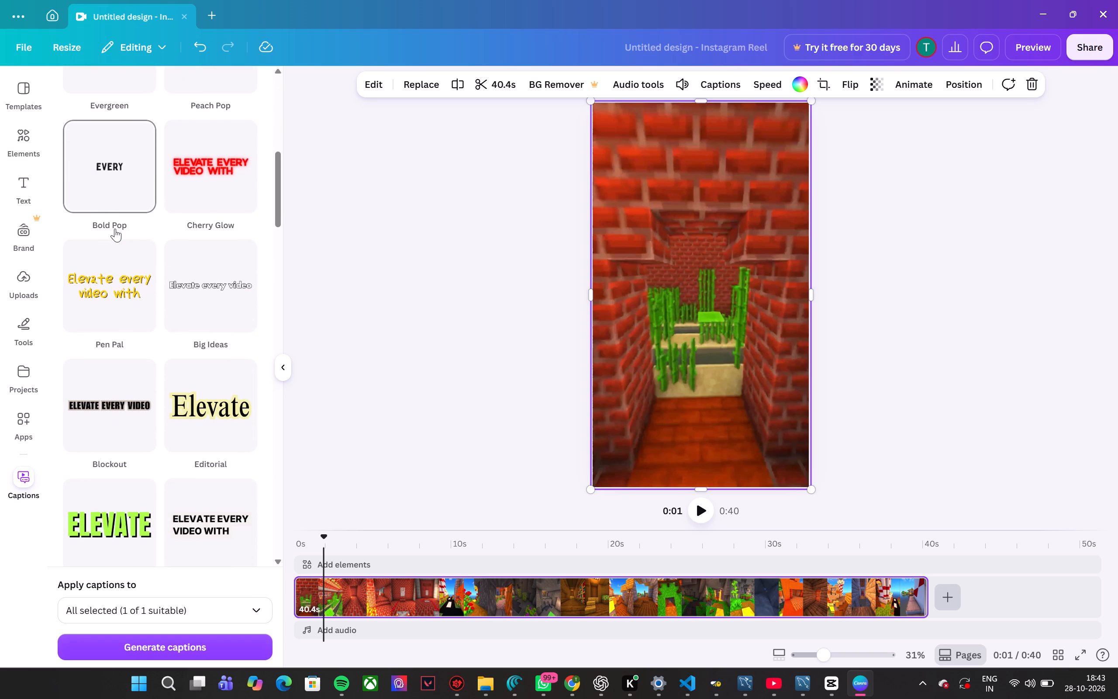
{"action": "scroll", "coordinate": [115, 228], "scroll_direction": "down", "scroll_amount": 4}
{"action": "scroll", "coordinate": [115, 228], "scroll_direction": "up", "scroll_amount": 4}
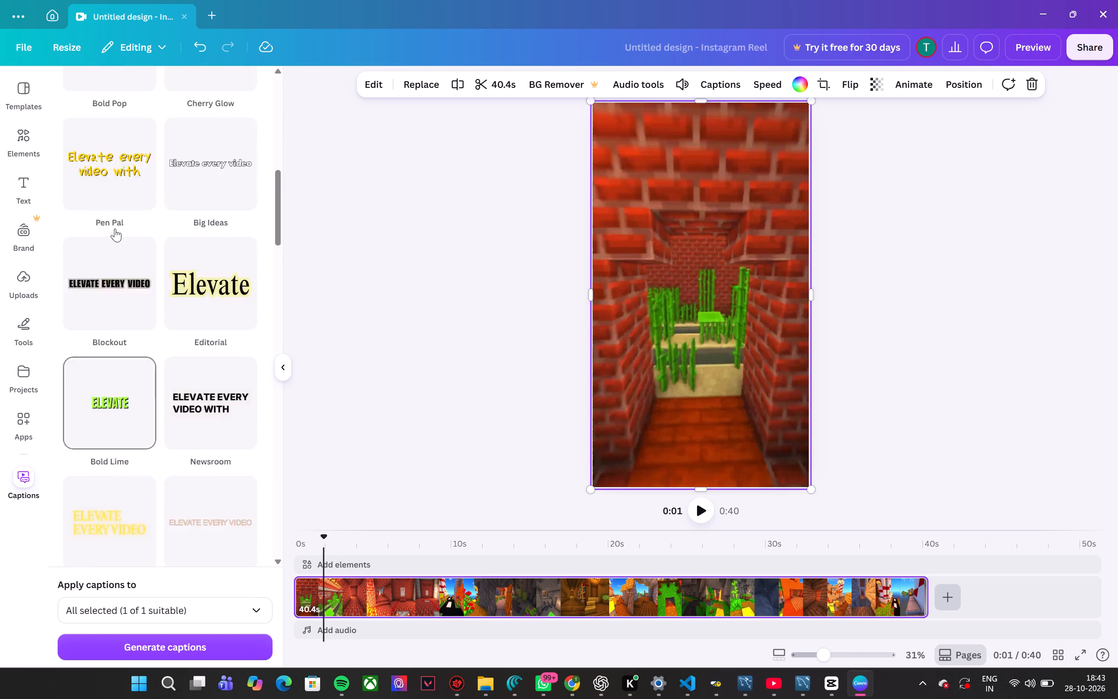
{"action": "scroll", "coordinate": [115, 228], "scroll_direction": "up", "scroll_amount": 2}
{"action": "left_click", "coordinate": [174, 644]}
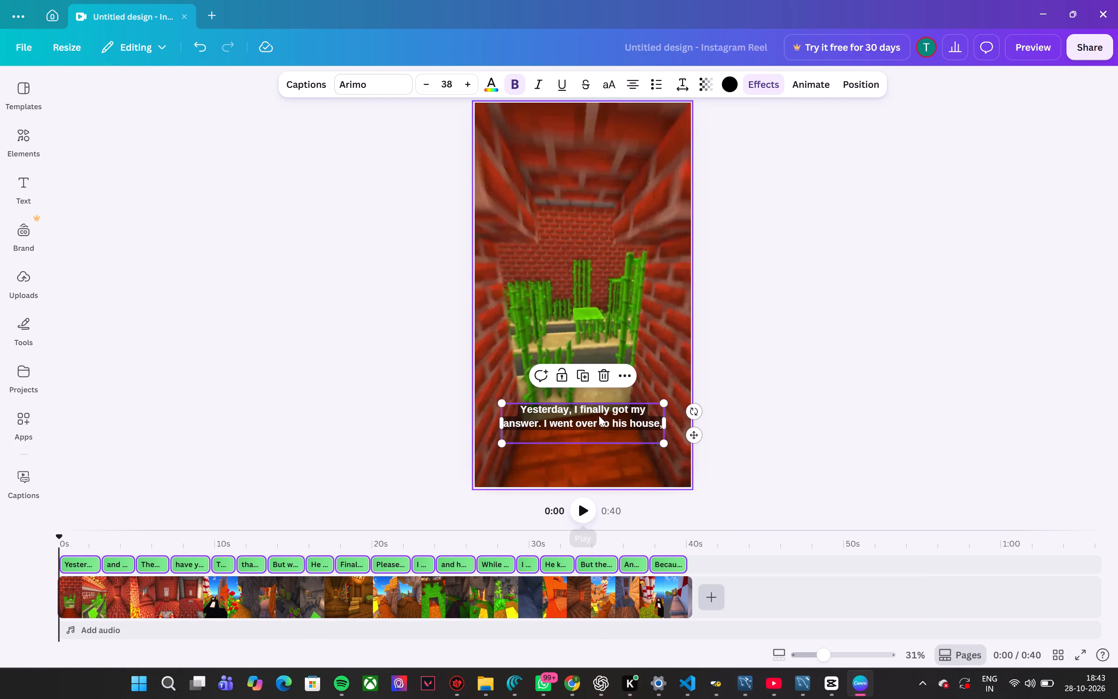
Move the captions to the upper part of the frame and enlarge them to nearly full width, font size about 49.5.
{"action": "left_click_drag", "start_coordinate": [599, 415], "coordinate": [598, 176]}
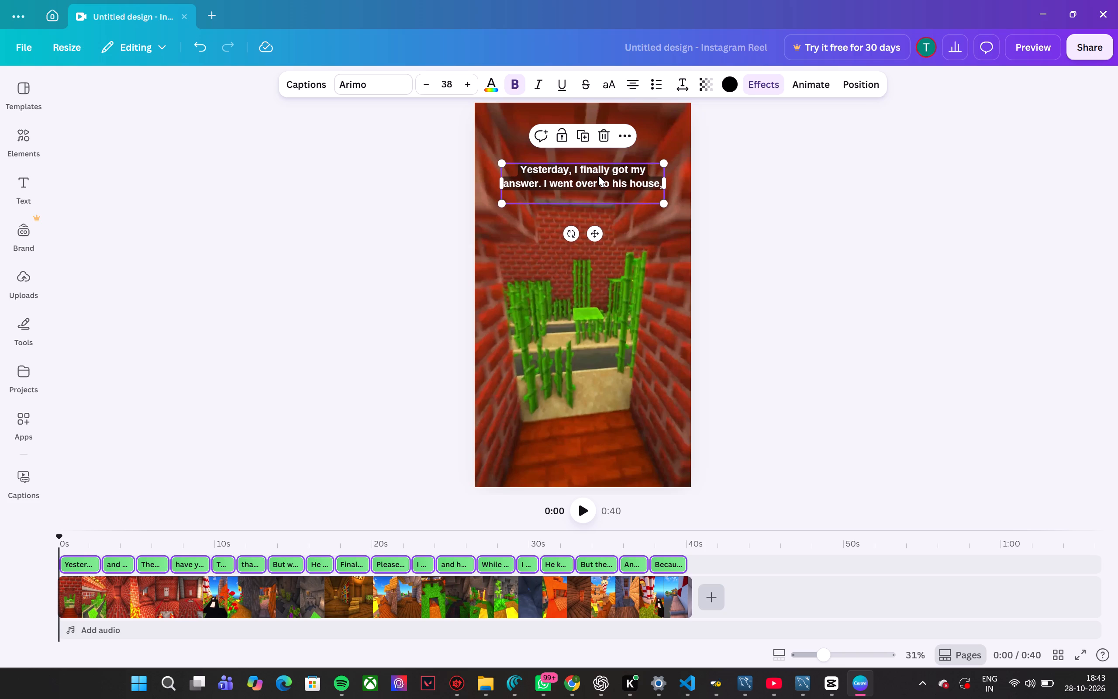
{"action": "left_click_drag", "start_coordinate": [581, 171], "coordinate": [576, 172]}
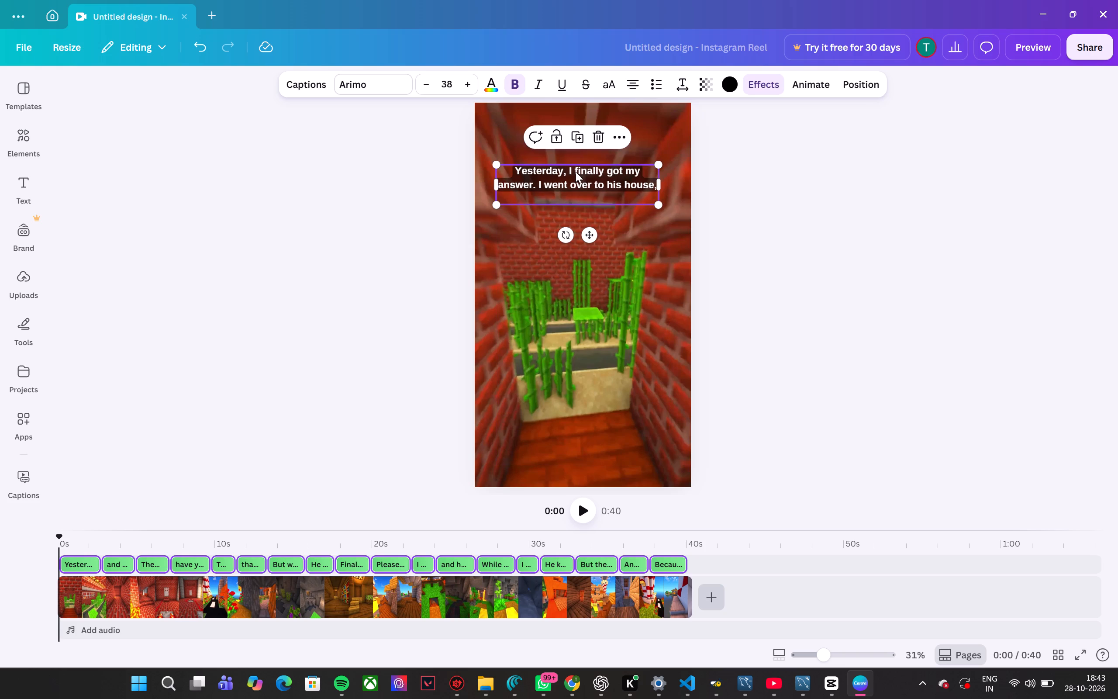
{"action": "left_click_drag", "start_coordinate": [658, 207], "coordinate": [661, 242]}
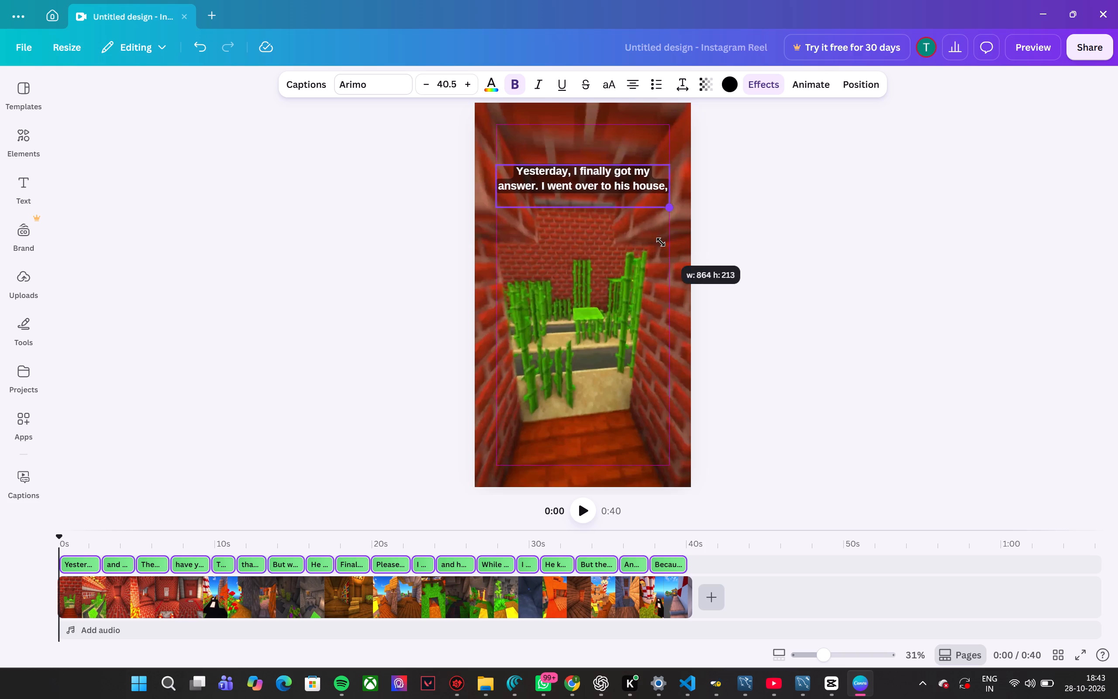
{"action": "left_click_drag", "start_coordinate": [661, 242], "coordinate": [670, 275]}
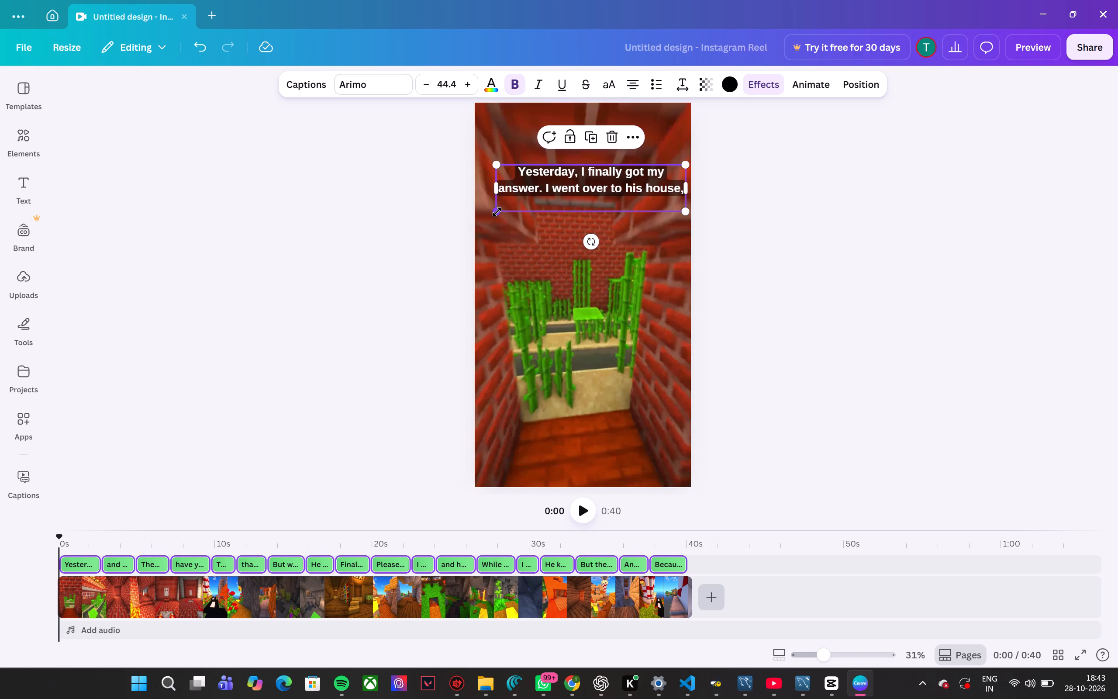
{"action": "left_click_drag", "start_coordinate": [497, 212], "coordinate": [482, 245]}
{"action": "left_click", "coordinate": [623, 132]}
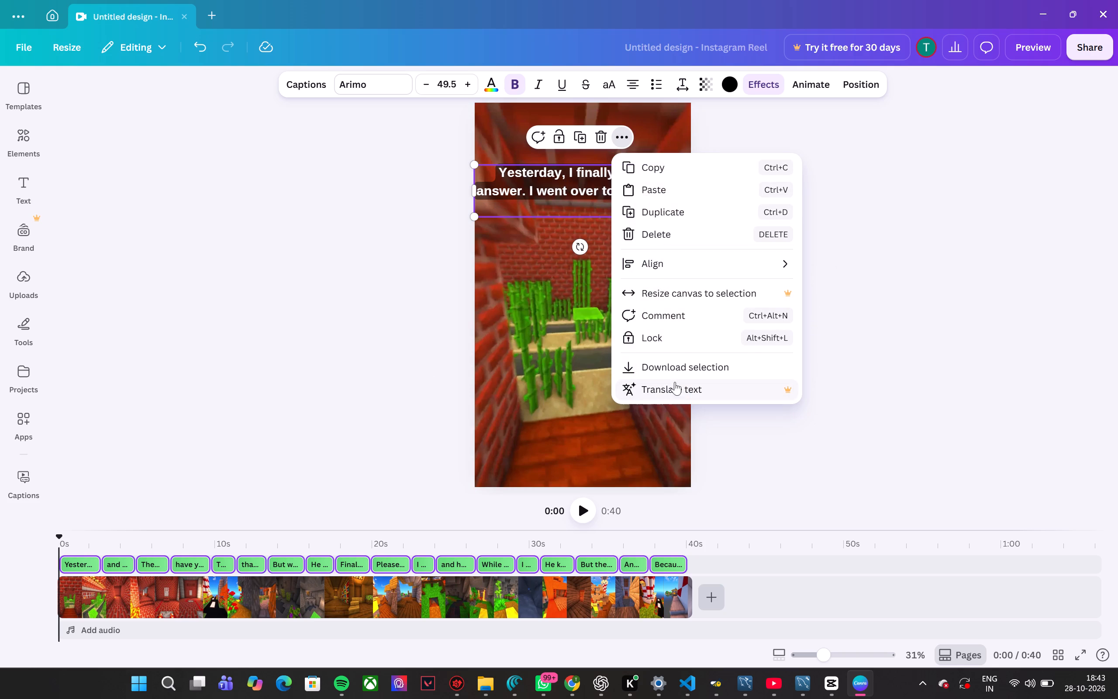
{"action": "left_click", "coordinate": [383, 321]}
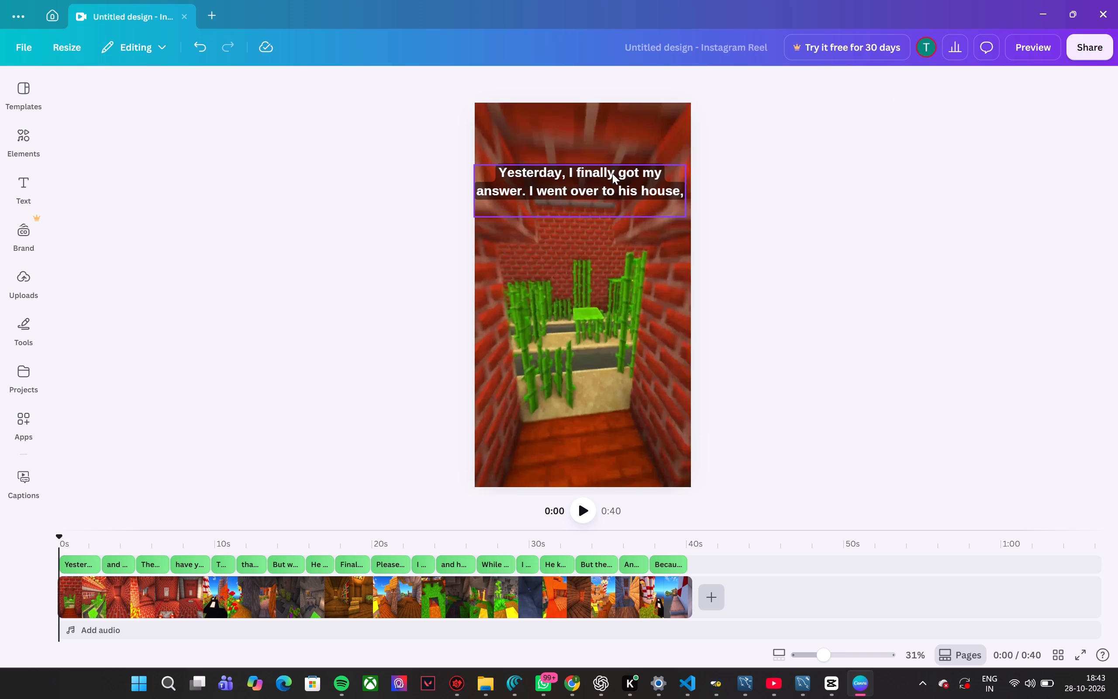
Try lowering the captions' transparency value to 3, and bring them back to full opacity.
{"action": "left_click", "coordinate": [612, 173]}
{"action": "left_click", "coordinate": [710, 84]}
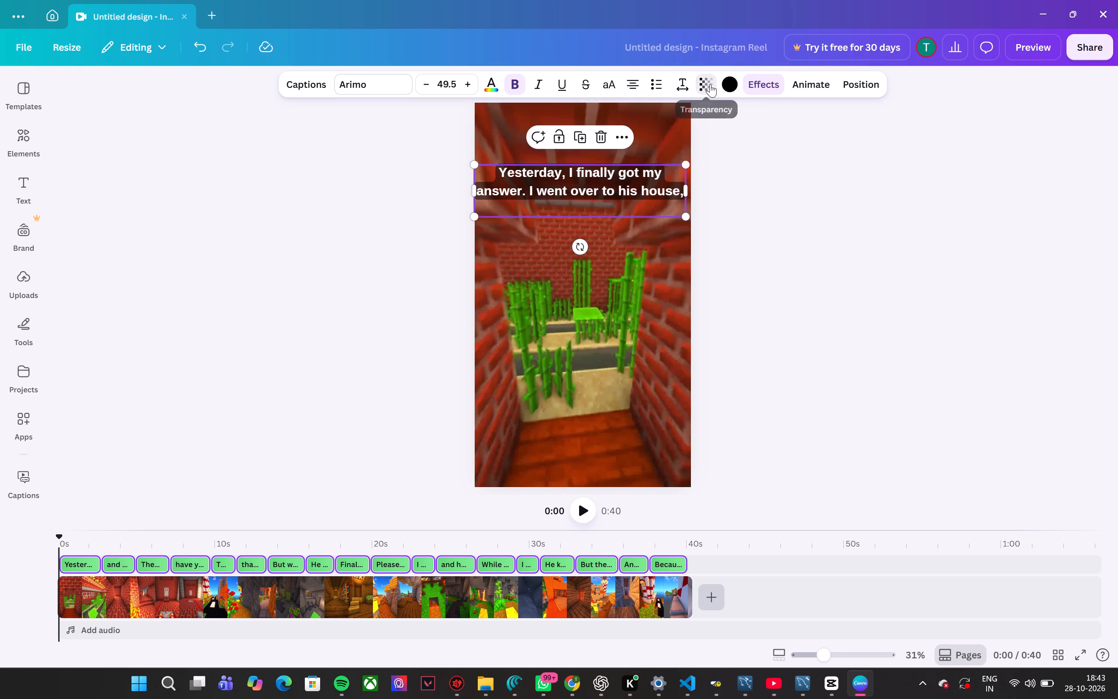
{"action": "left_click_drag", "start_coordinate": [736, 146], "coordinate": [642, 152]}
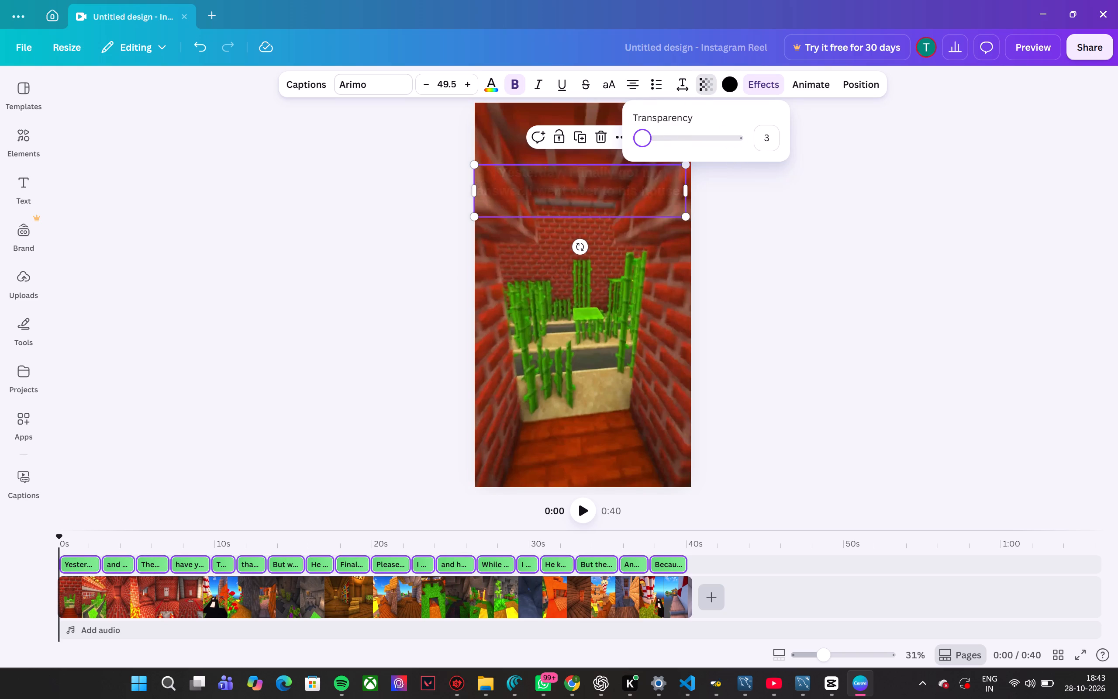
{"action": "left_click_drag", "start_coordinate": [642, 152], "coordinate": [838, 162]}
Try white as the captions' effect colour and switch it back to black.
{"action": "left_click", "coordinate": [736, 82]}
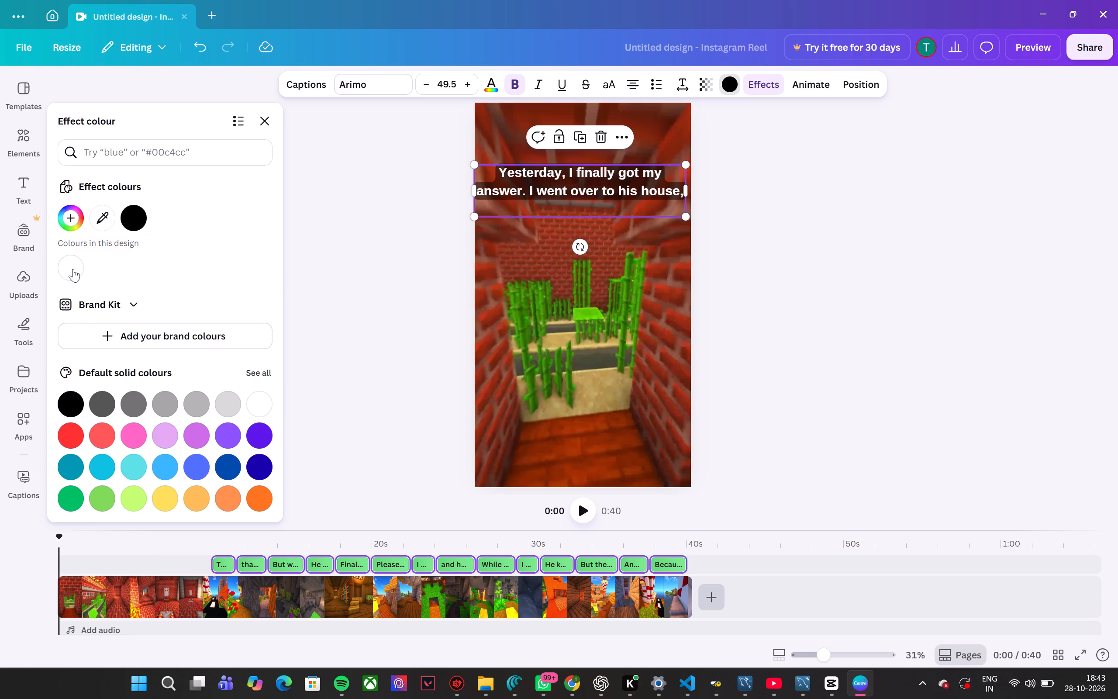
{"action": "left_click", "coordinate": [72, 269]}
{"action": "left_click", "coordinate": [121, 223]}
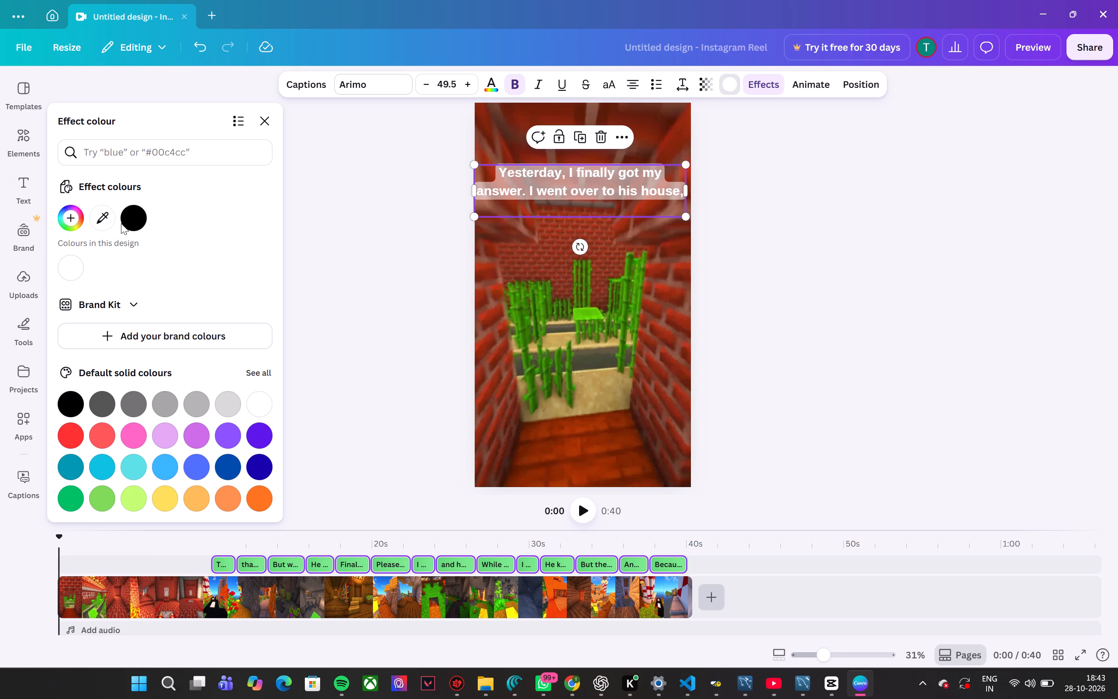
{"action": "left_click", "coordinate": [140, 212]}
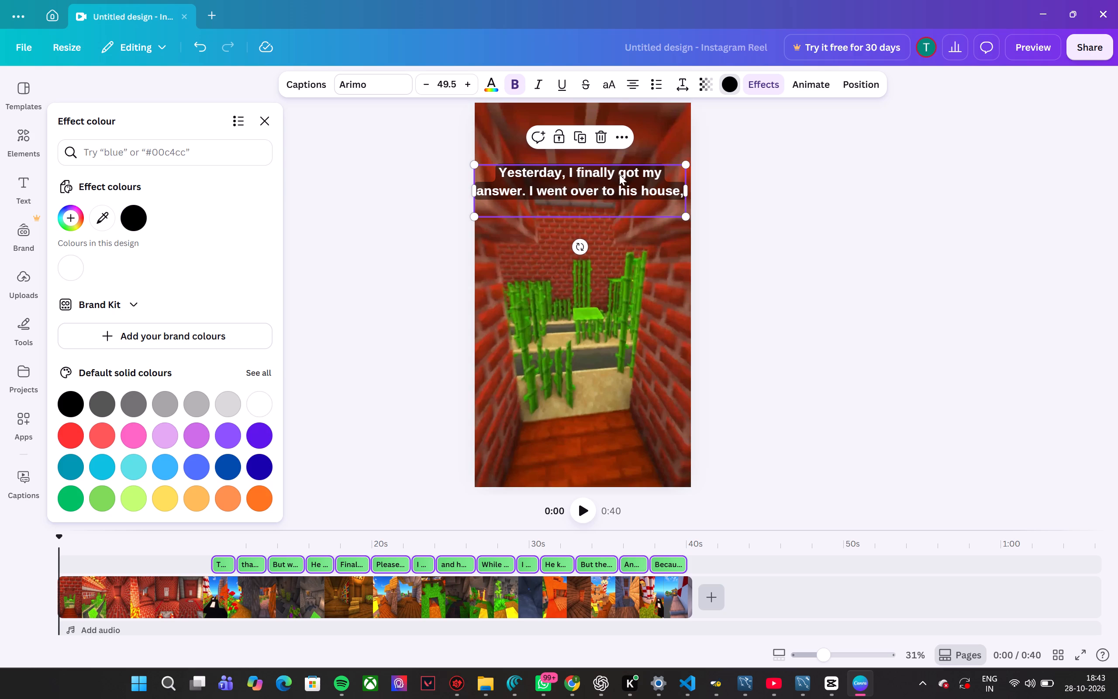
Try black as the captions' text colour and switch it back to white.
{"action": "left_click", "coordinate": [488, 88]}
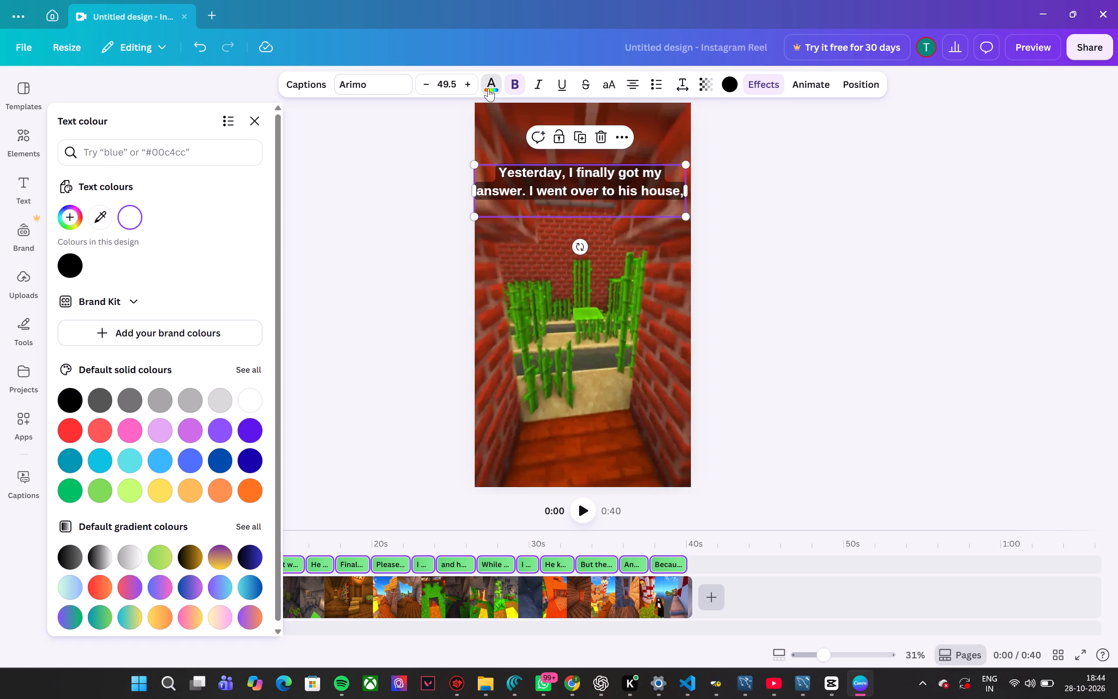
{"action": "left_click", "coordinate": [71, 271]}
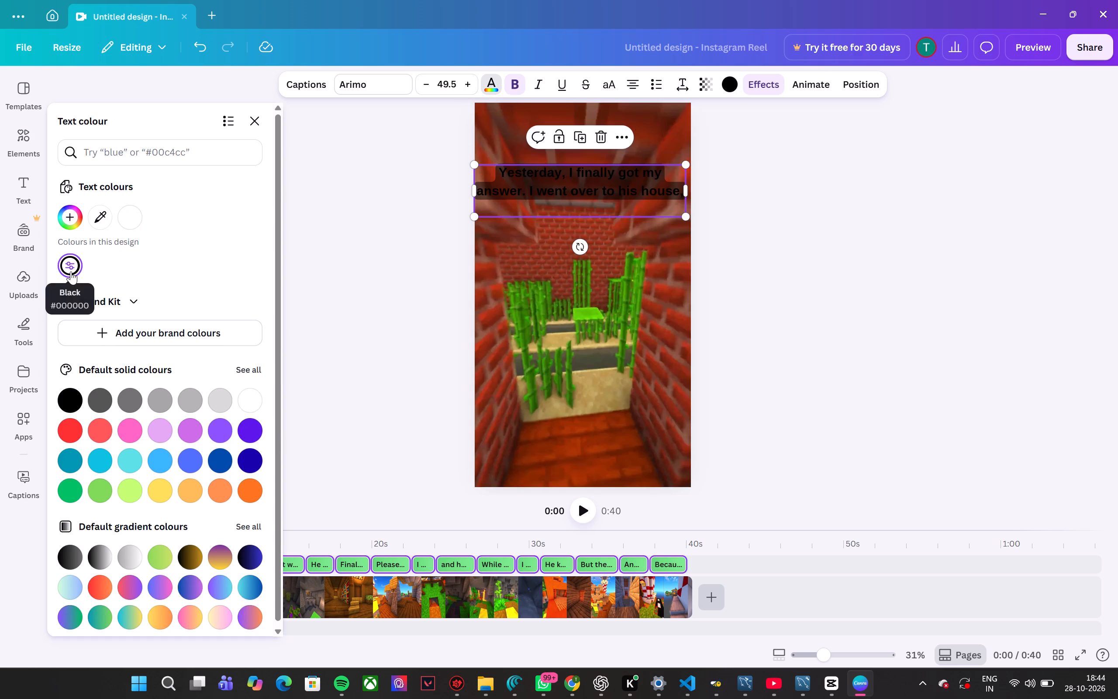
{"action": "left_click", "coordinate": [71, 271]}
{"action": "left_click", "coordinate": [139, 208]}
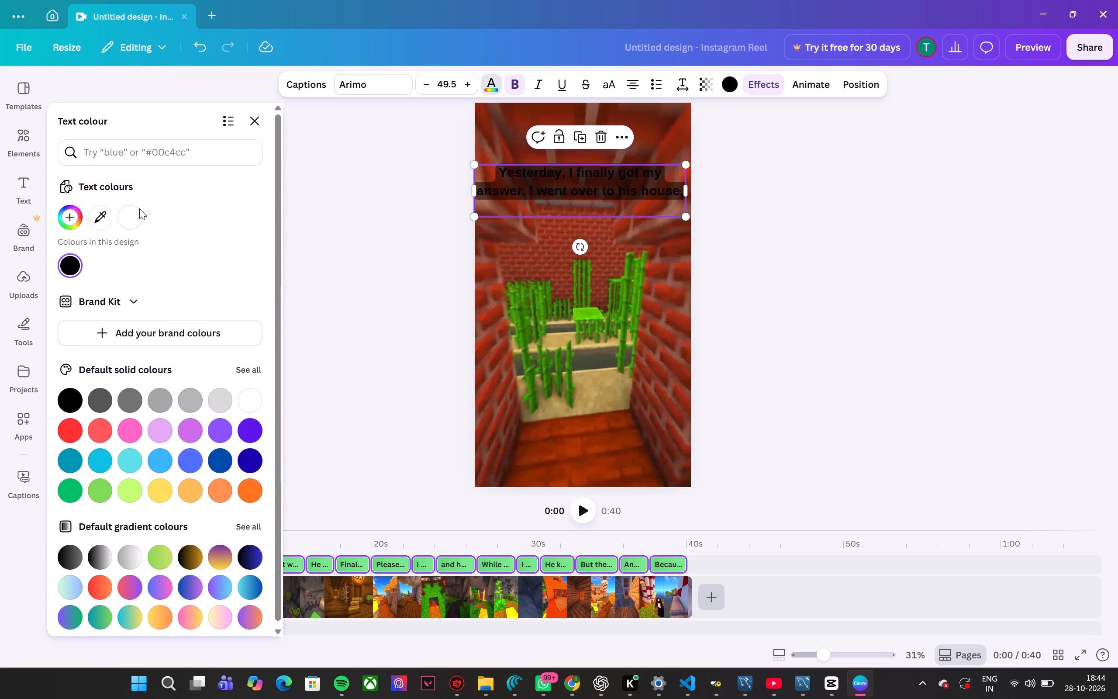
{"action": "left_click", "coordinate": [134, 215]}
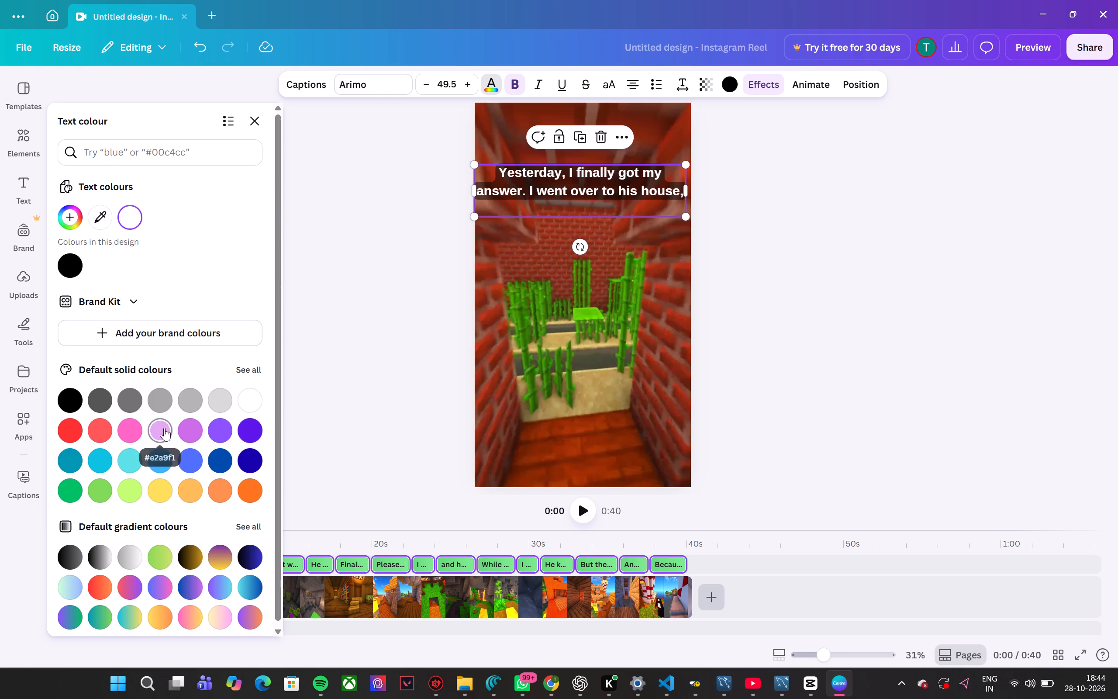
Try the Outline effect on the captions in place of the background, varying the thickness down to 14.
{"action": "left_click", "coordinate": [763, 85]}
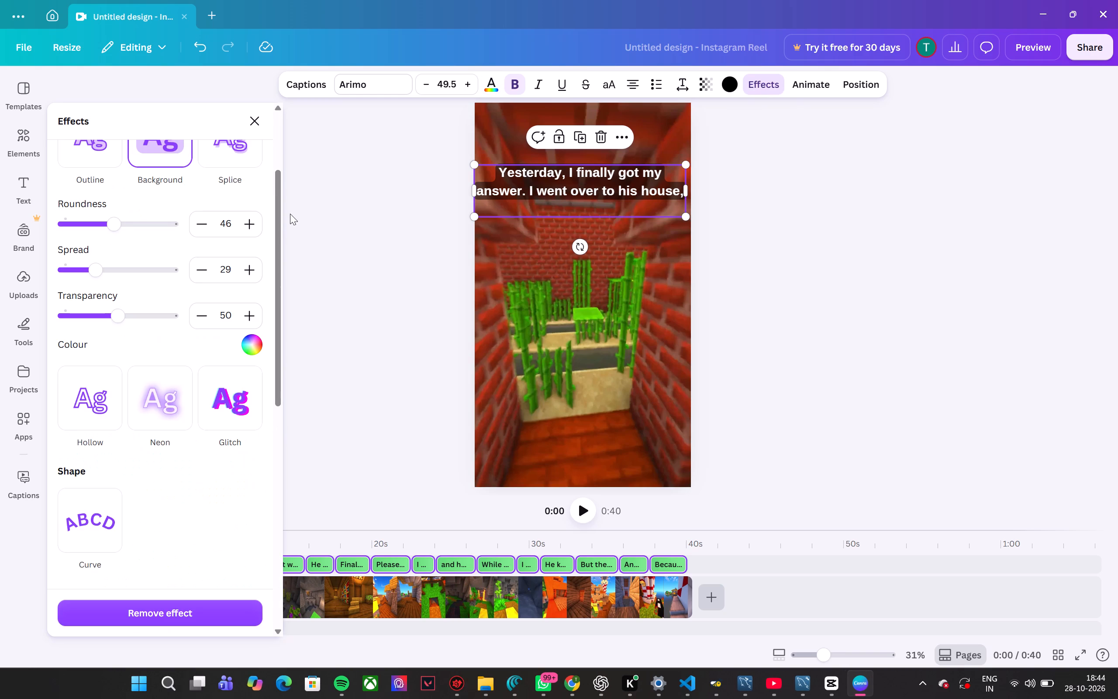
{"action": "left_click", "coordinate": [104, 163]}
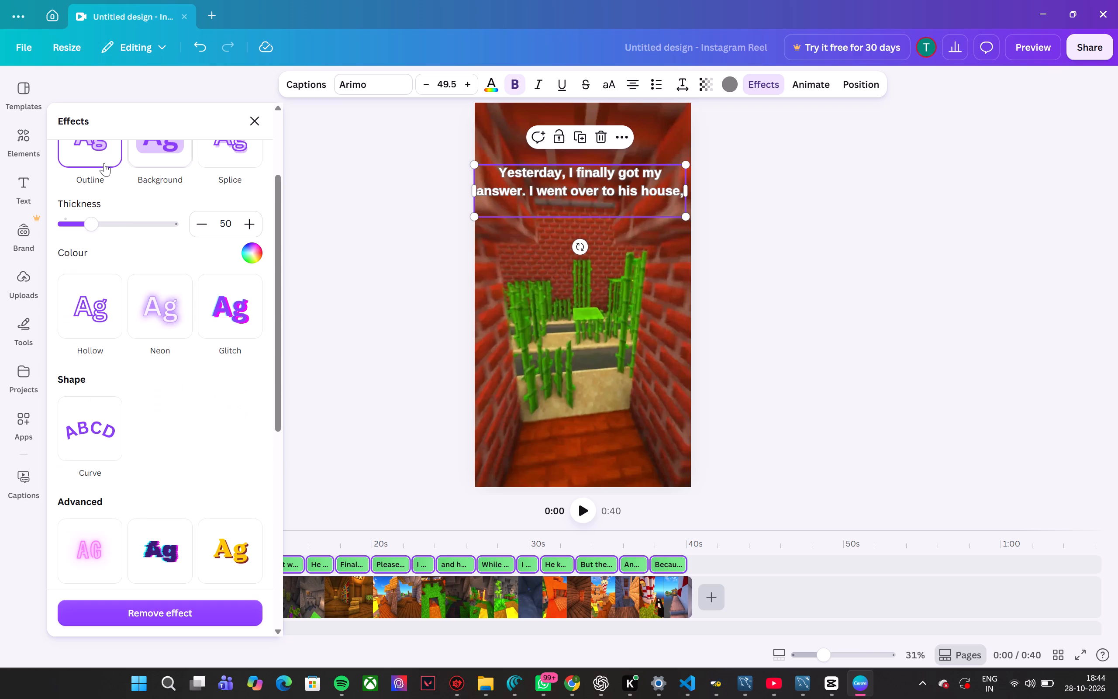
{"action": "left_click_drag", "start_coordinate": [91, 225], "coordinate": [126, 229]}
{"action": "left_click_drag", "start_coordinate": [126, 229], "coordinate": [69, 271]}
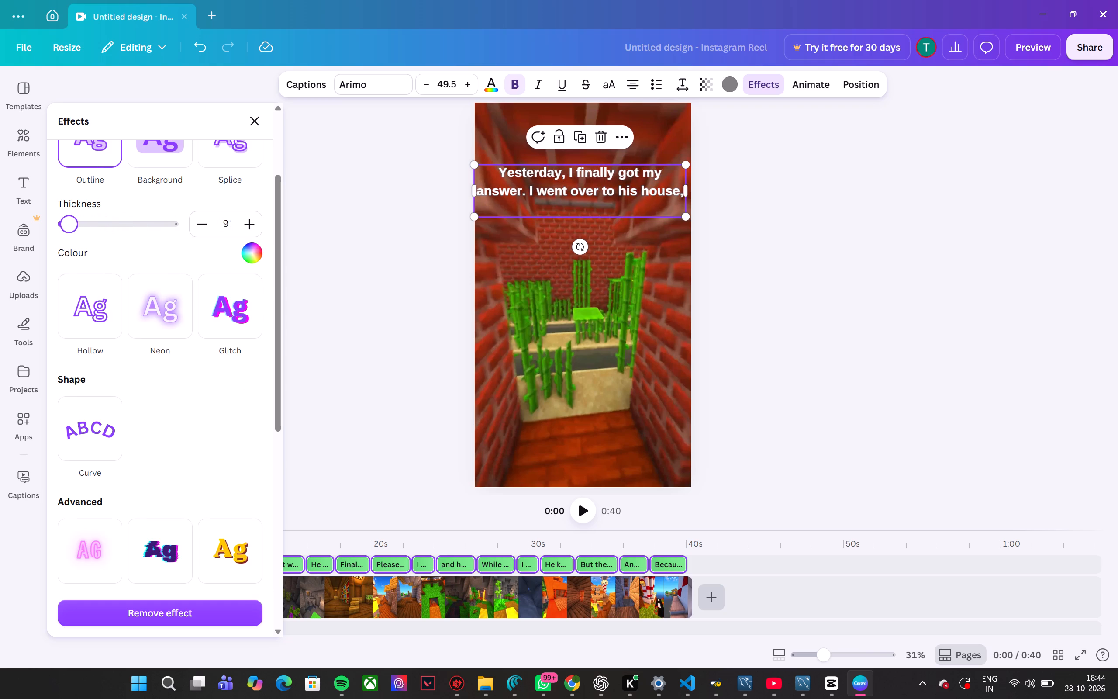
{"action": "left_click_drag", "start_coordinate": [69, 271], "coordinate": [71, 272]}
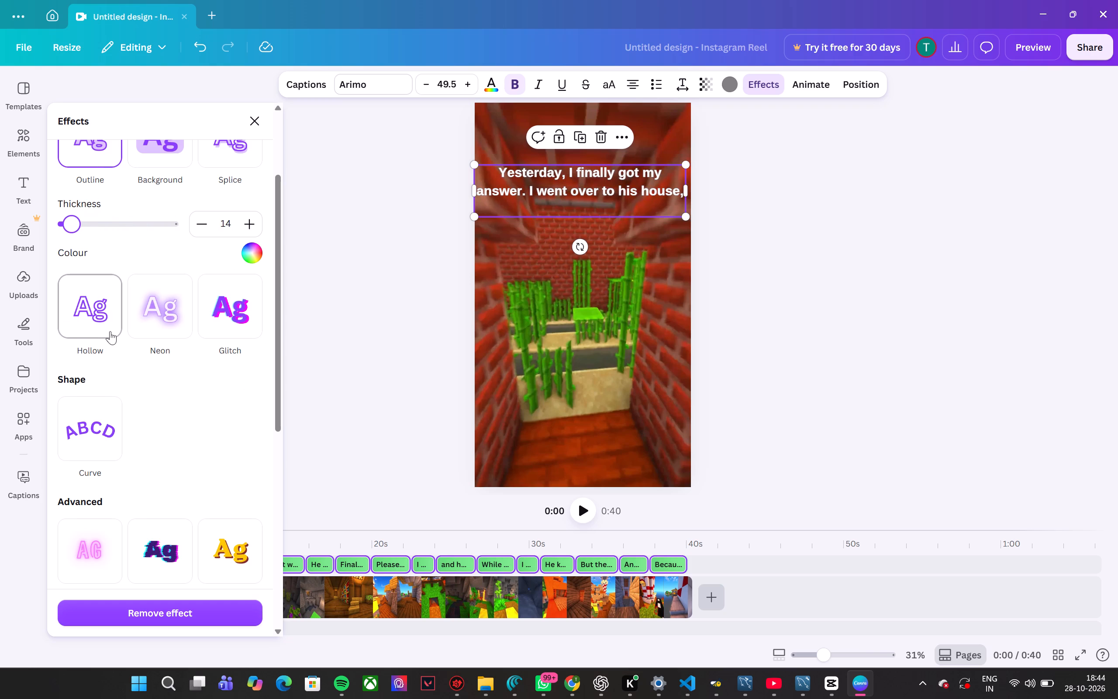
Try the Hollow effect on the captions and turn it off, leaving plain white text without any effect.
{"action": "left_click", "coordinate": [110, 331]}
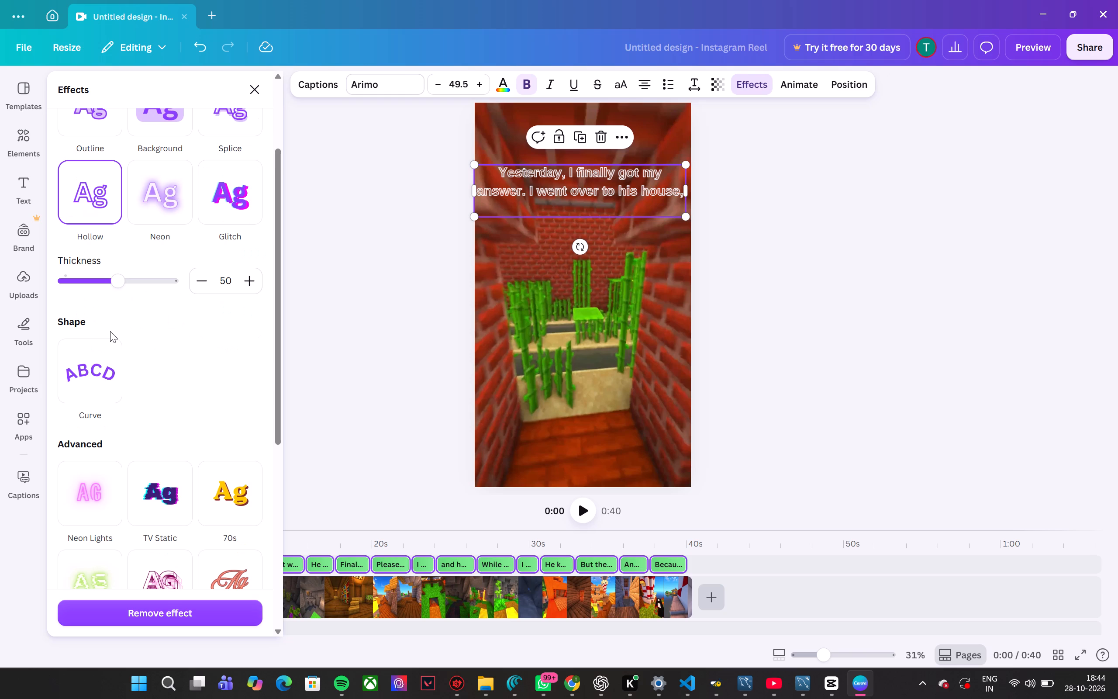
{"action": "left_click", "coordinate": [85, 190]}
{"action": "scroll", "coordinate": [85, 190], "scroll_direction": "up", "scroll_amount": 4}
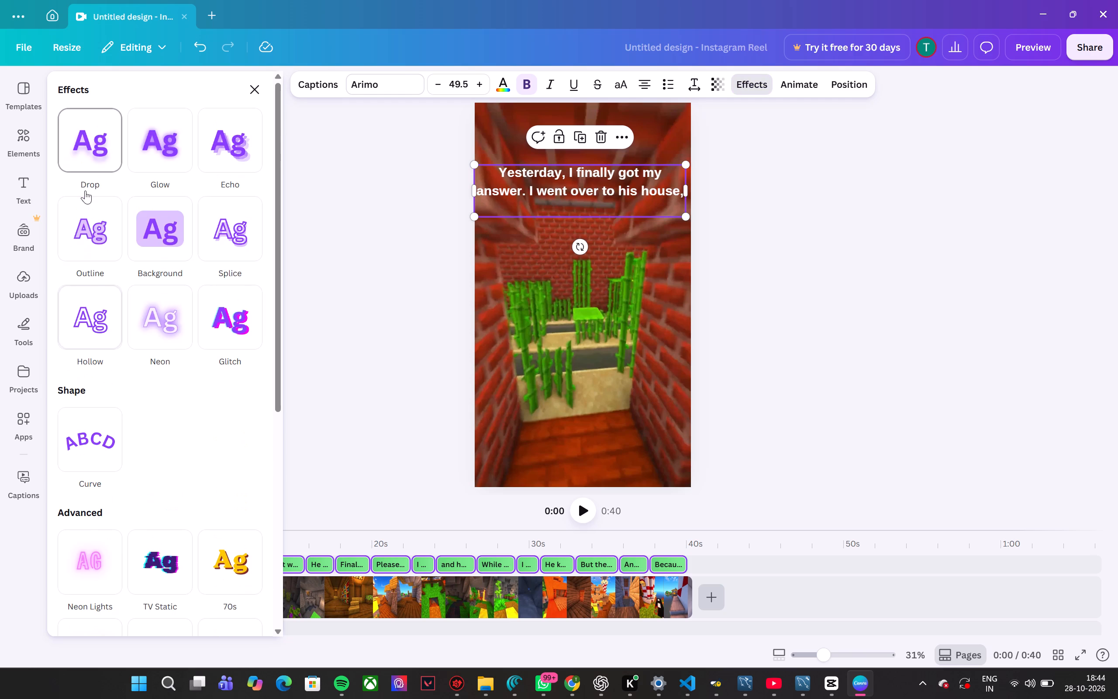
{"action": "scroll", "coordinate": [85, 190], "scroll_direction": "up", "scroll_amount": 1}
{"action": "left_click", "coordinate": [369, 193]}
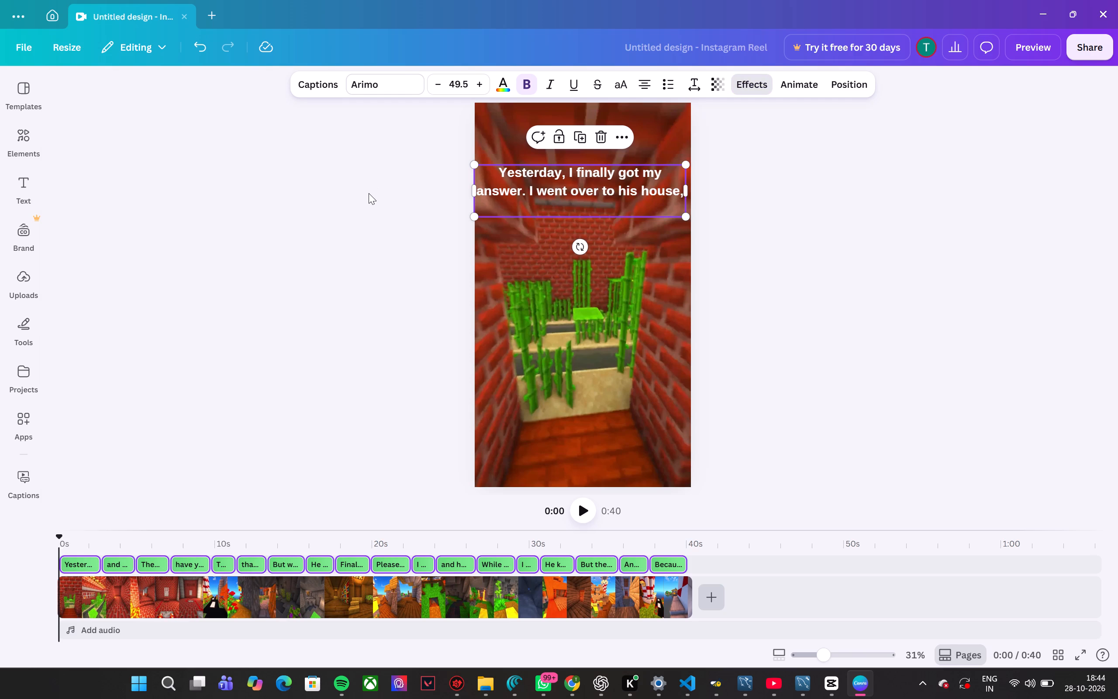
Play the first 11 seconds or so of the reel to check the restyled captions.
{"action": "left_click", "coordinate": [580, 509]}
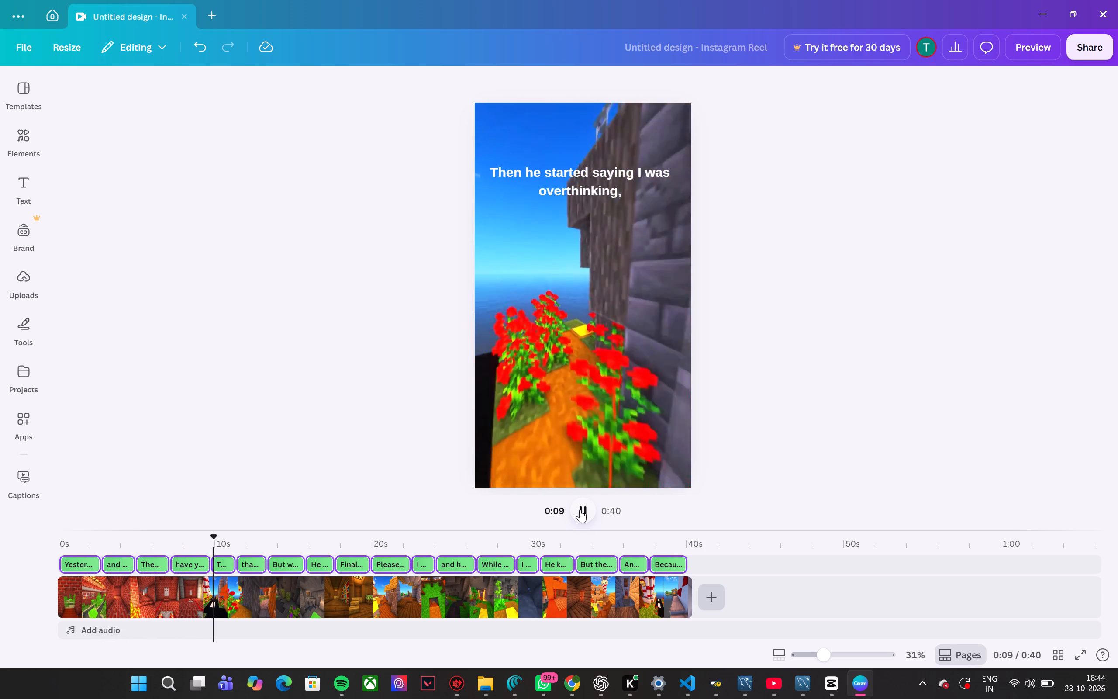
{"action": "left_click", "coordinate": [580, 509]}
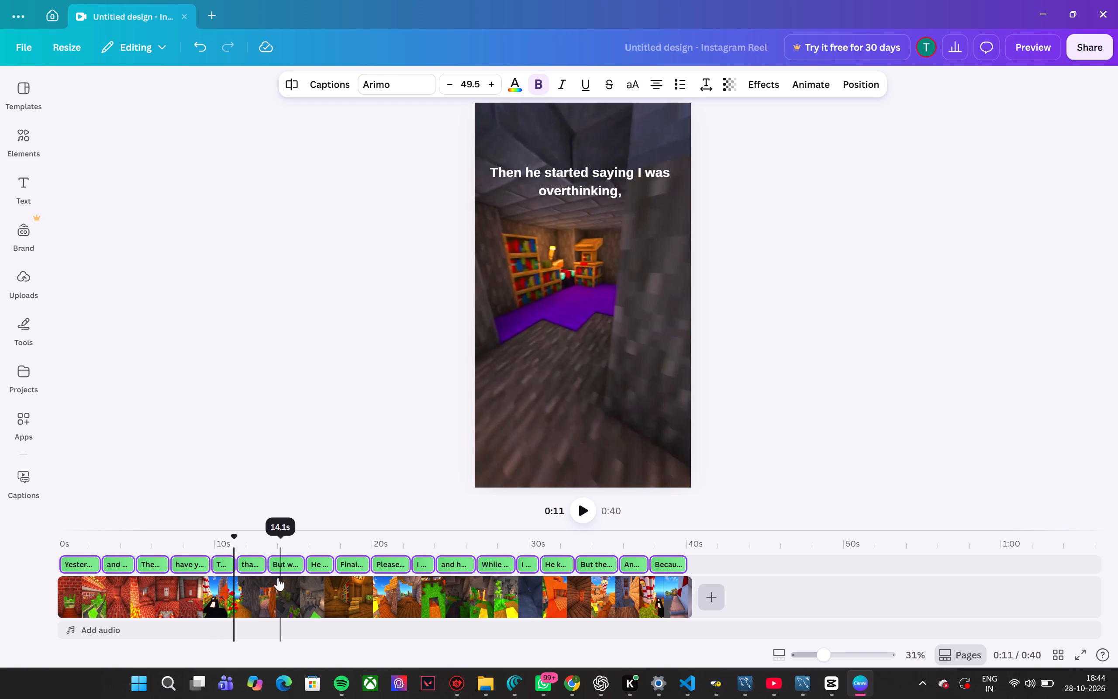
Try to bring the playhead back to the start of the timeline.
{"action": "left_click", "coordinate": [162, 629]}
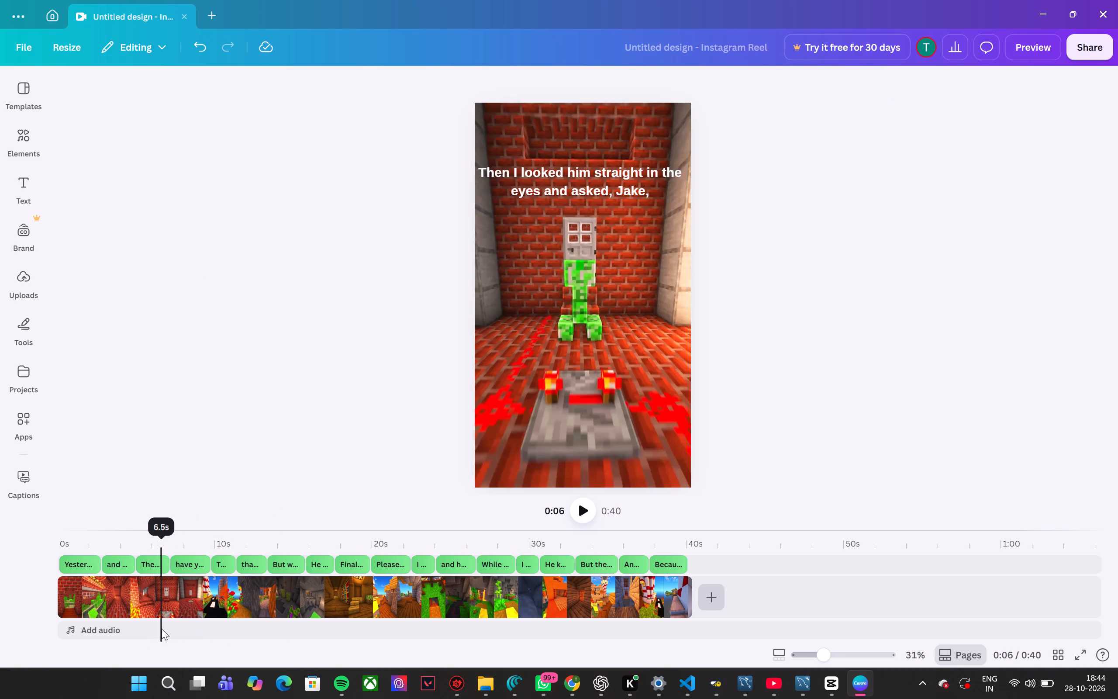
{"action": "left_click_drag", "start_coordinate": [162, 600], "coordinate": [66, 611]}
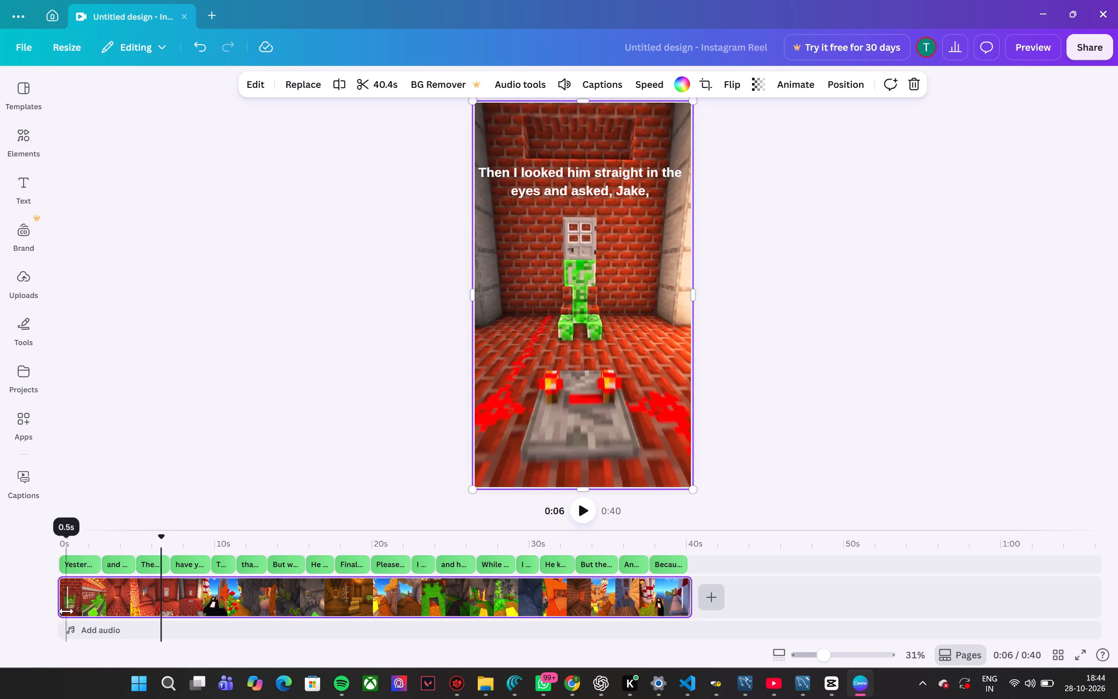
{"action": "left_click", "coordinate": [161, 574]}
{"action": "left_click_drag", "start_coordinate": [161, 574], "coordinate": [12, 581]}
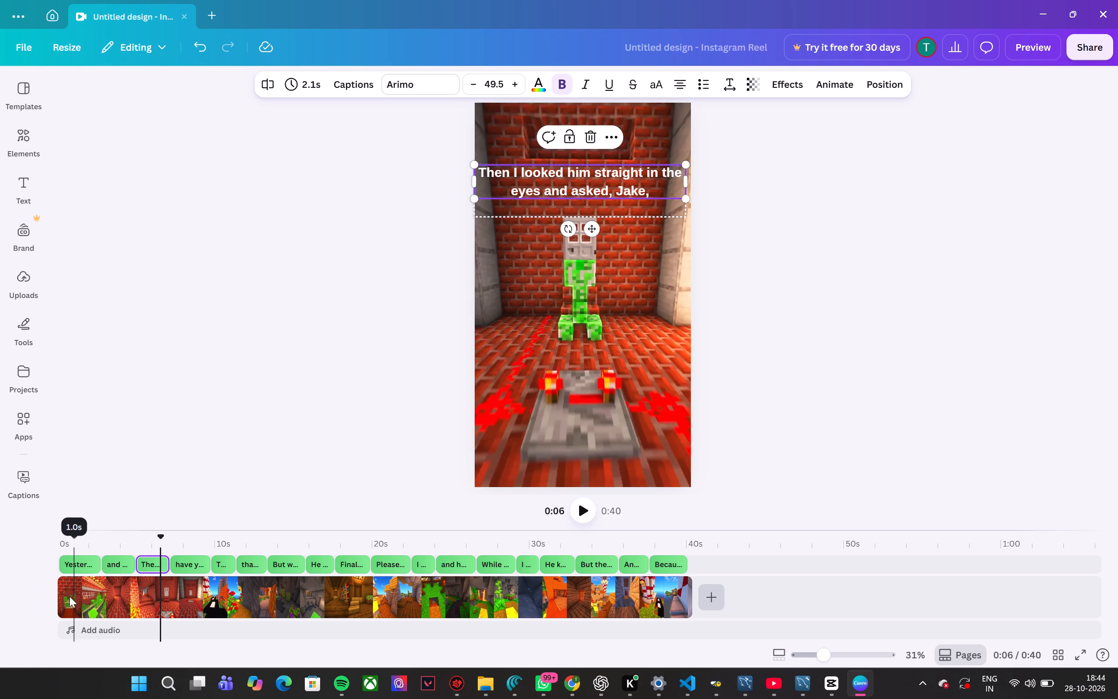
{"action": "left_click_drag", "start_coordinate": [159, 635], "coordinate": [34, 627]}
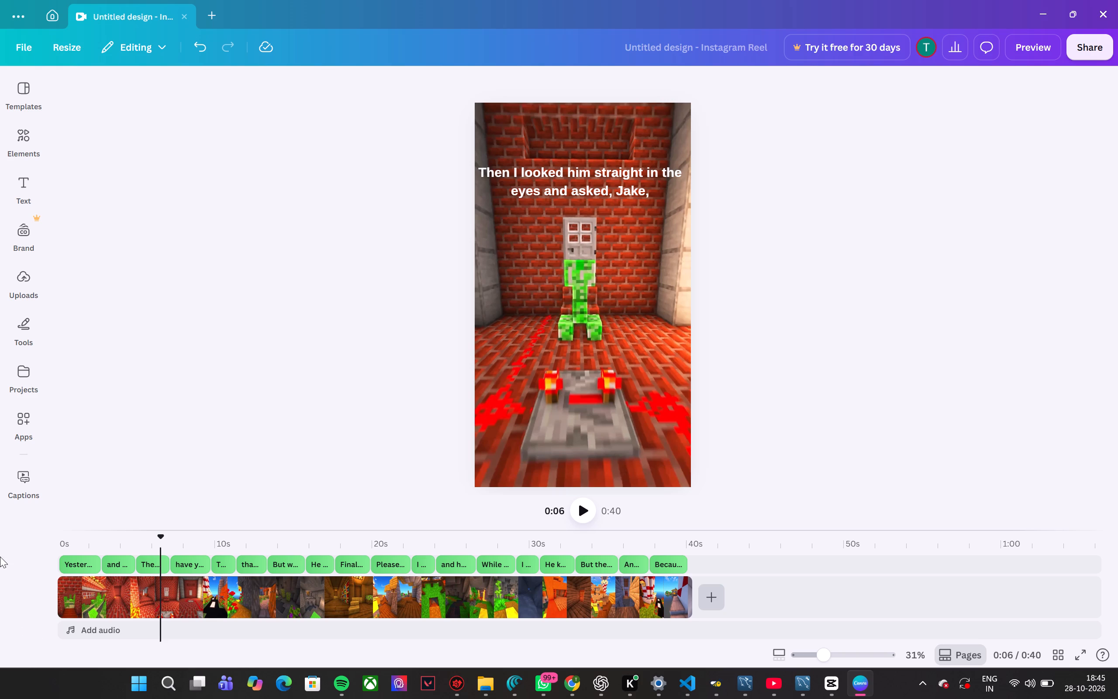
Listen to the two audio clips among the uploads.
{"action": "left_click", "coordinate": [38, 267]}
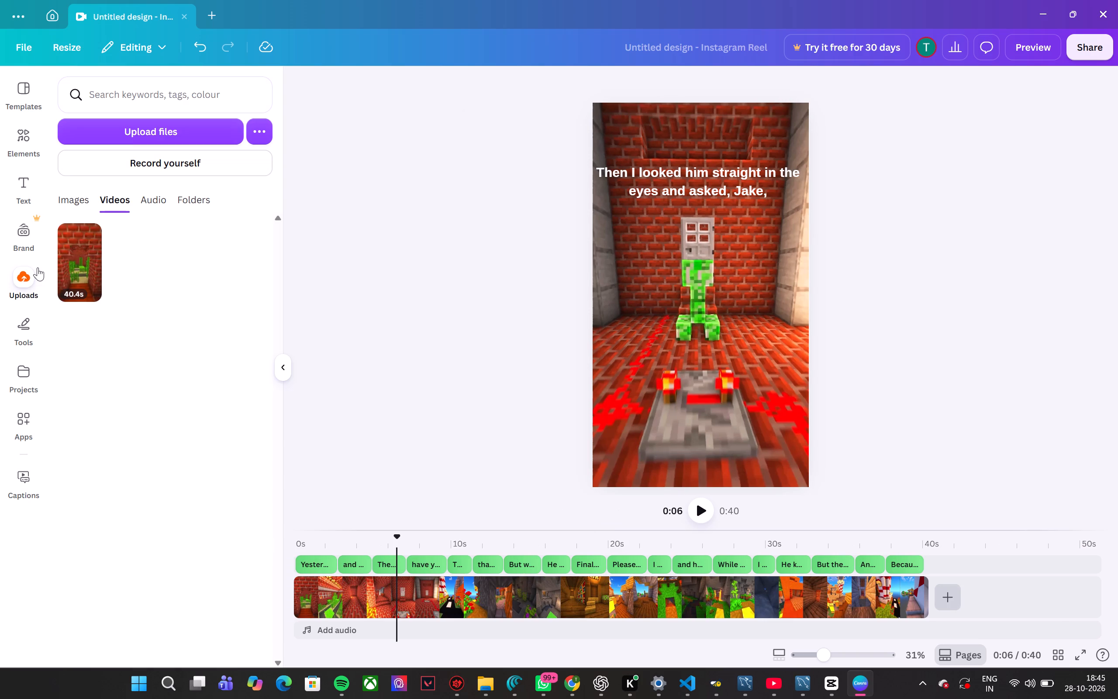
{"action": "left_click", "coordinate": [148, 196]}
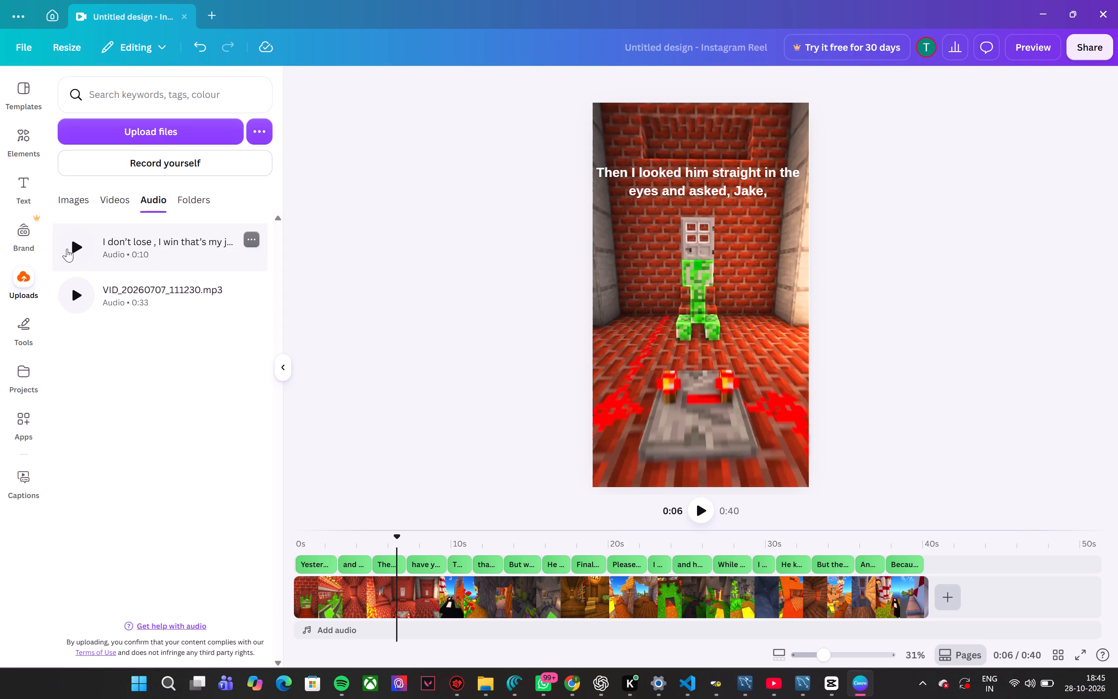
{"action": "left_click", "coordinate": [72, 249]}
{"action": "left_click", "coordinate": [72, 249]}
{"action": "left_click", "coordinate": [85, 302]}
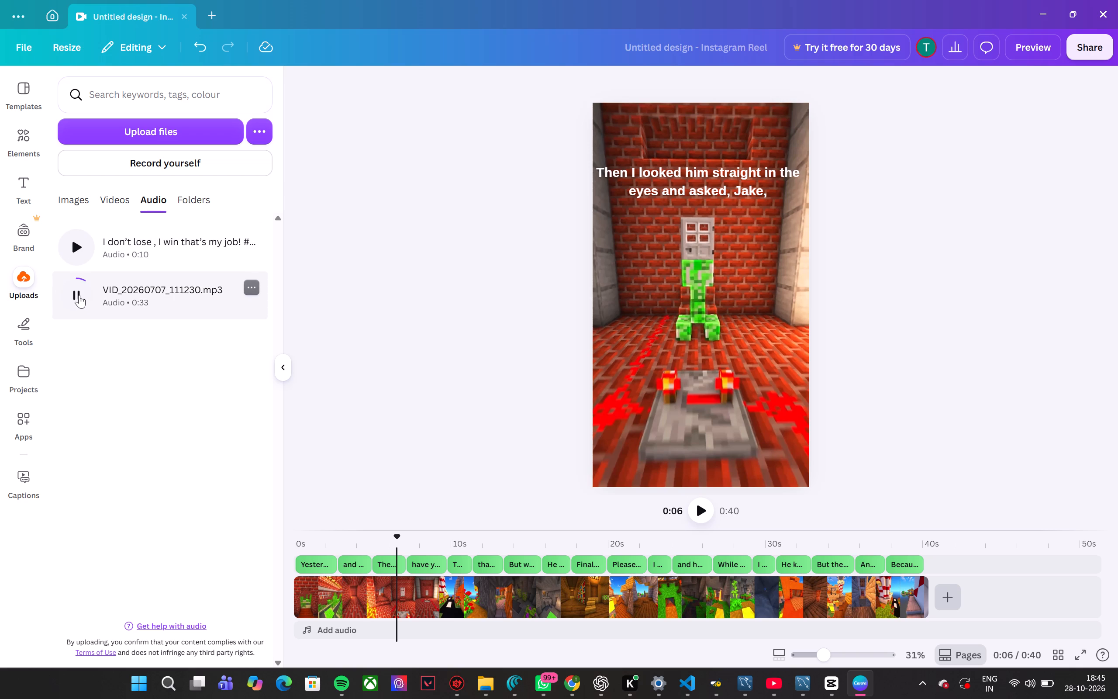
{"action": "left_click", "coordinate": [79, 295]}
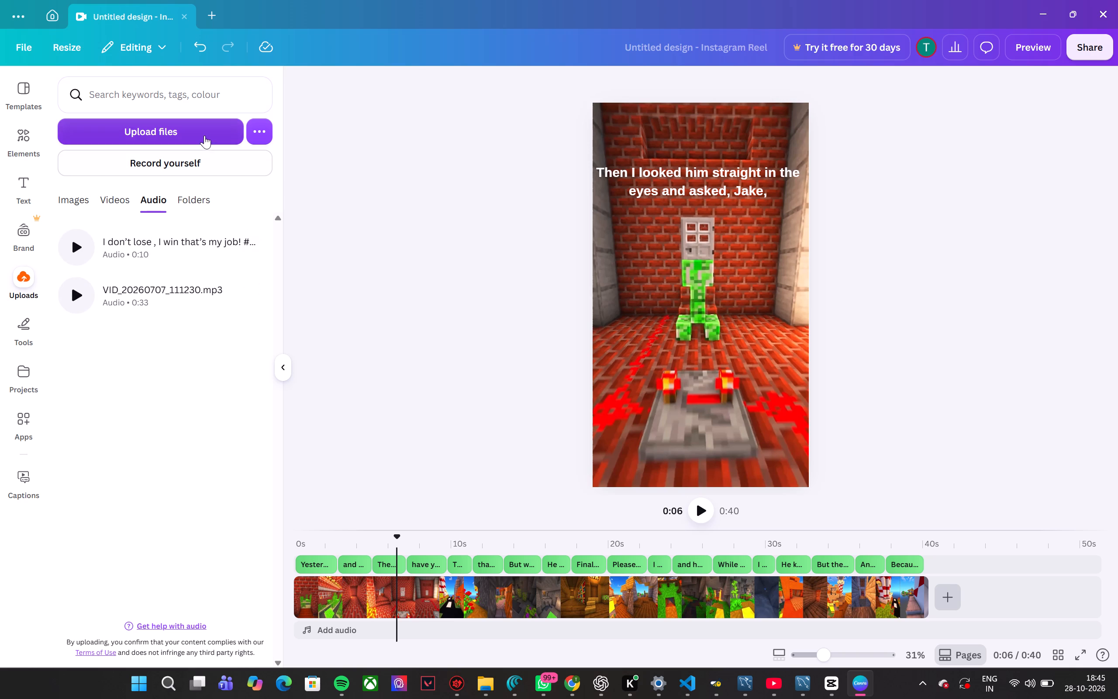
Upload the vine-boom.mp3 sound effect from the Downloads folder to the design's uploads.
{"action": "left_click", "coordinate": [204, 135]}
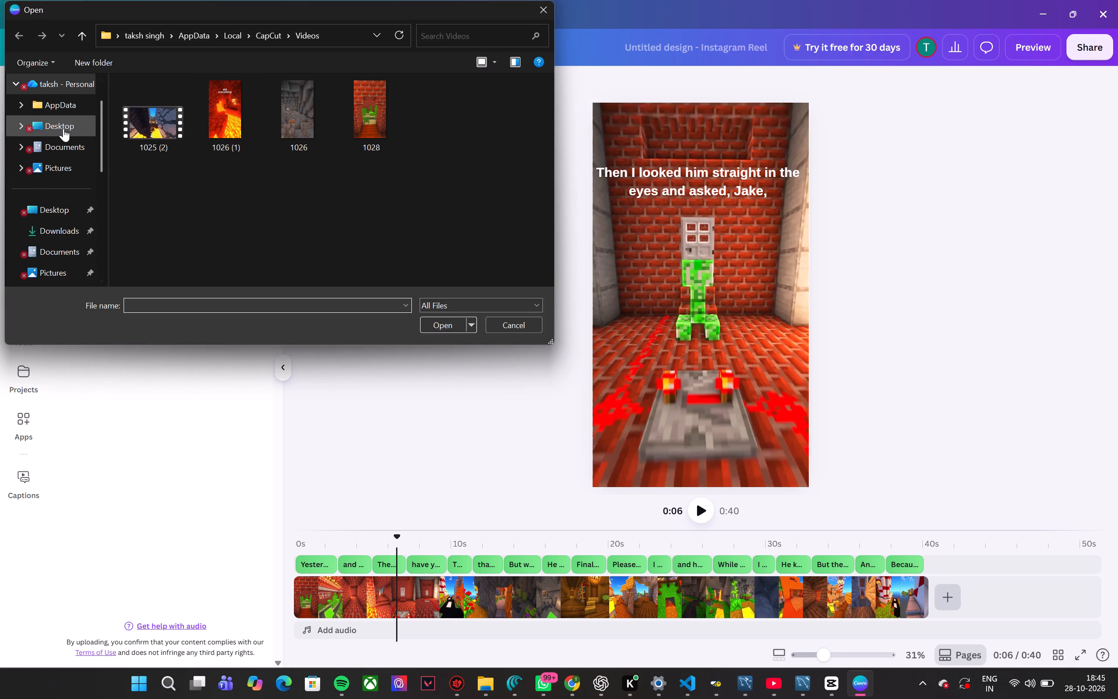
{"action": "scroll", "coordinate": [69, 112], "scroll_direction": "up", "scroll_amount": 4}
{"action": "left_click", "coordinate": [59, 270]}
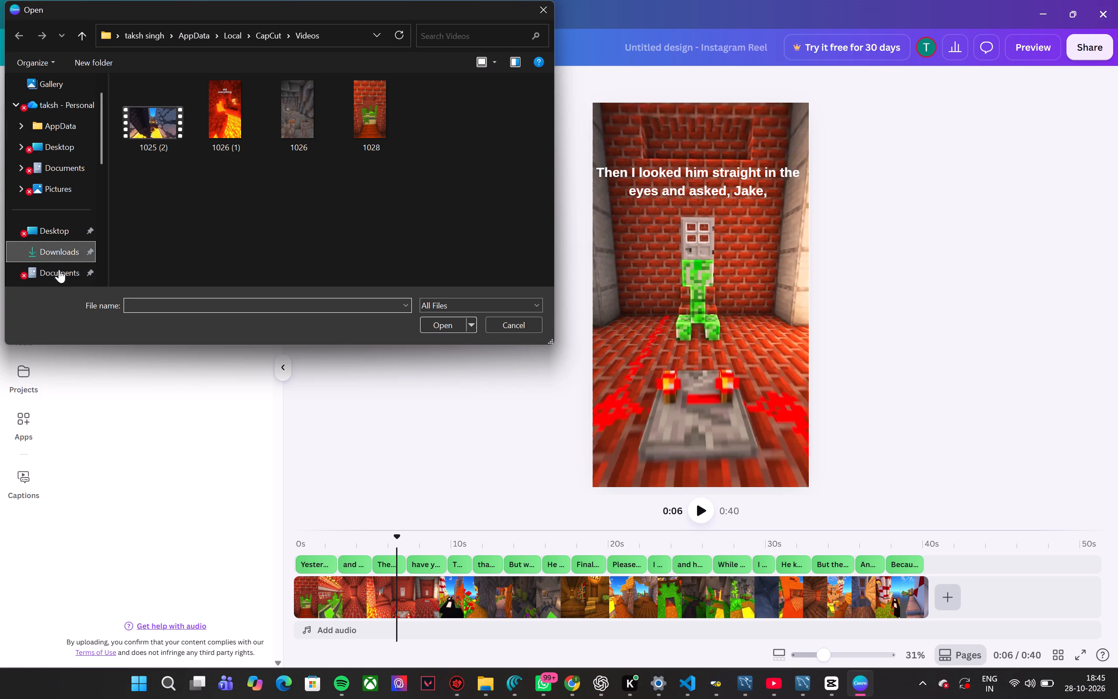
{"action": "scroll", "coordinate": [193, 211], "scroll_direction": "down", "scroll_amount": 1}
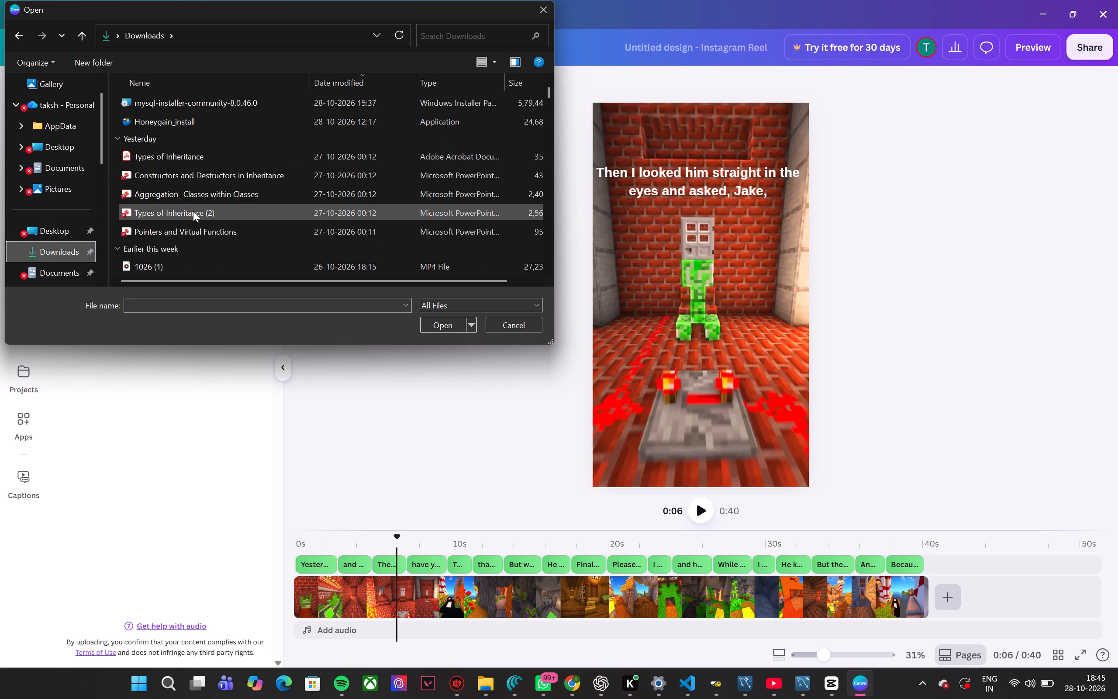
{"action": "scroll", "coordinate": [193, 211], "scroll_direction": "down", "scroll_amount": 2}
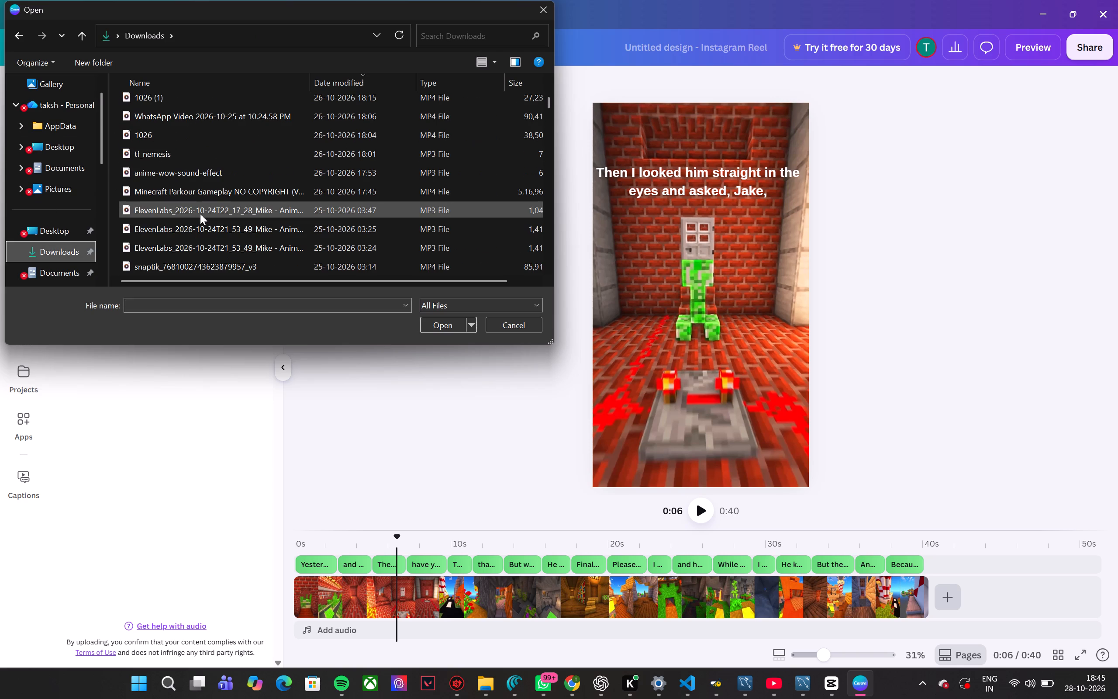
{"action": "scroll", "coordinate": [200, 214], "scroll_direction": "down", "scroll_amount": 2}
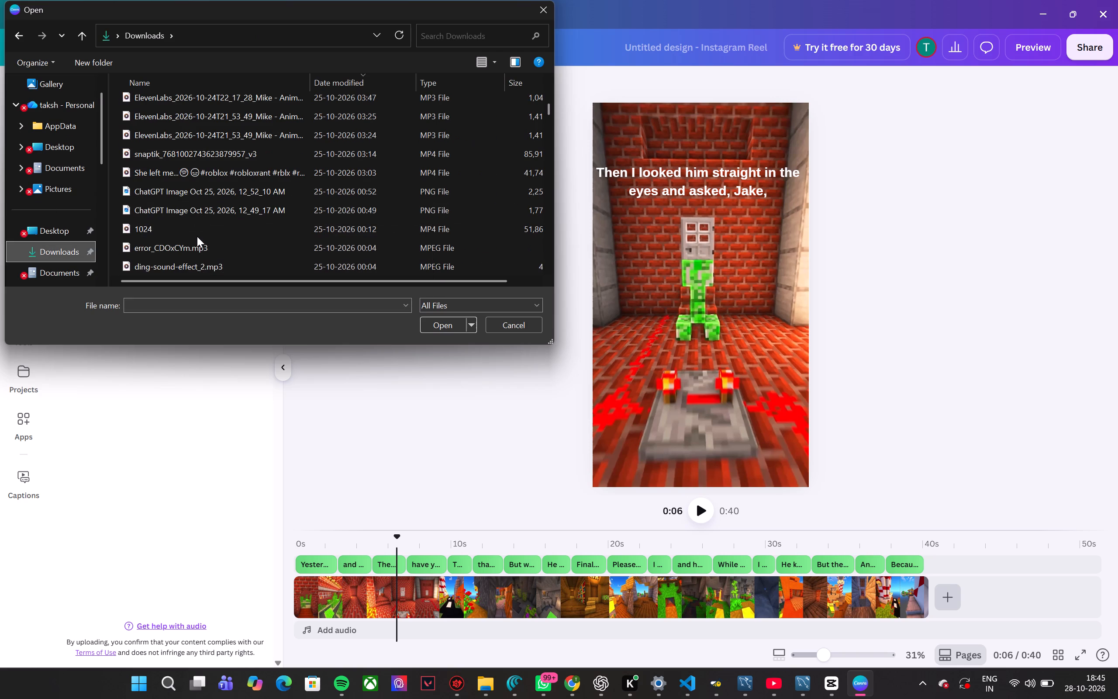
{"action": "scroll", "coordinate": [197, 236], "scroll_direction": "down", "scroll_amount": 2}
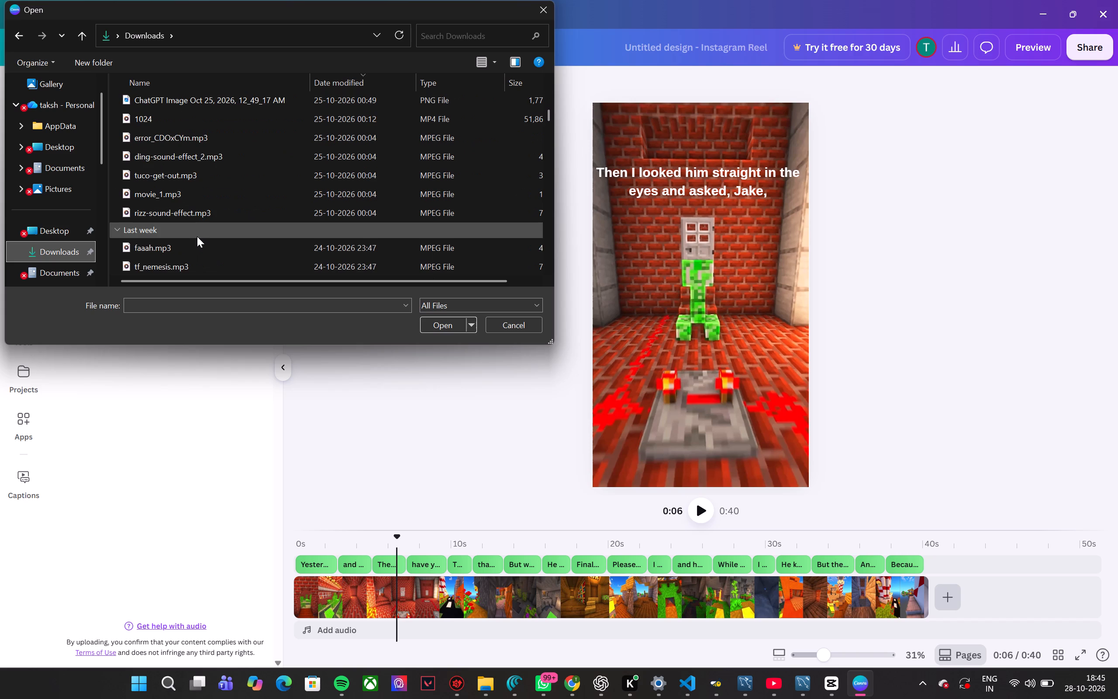
{"action": "scroll", "coordinate": [197, 236], "scroll_direction": "down", "scroll_amount": 2}
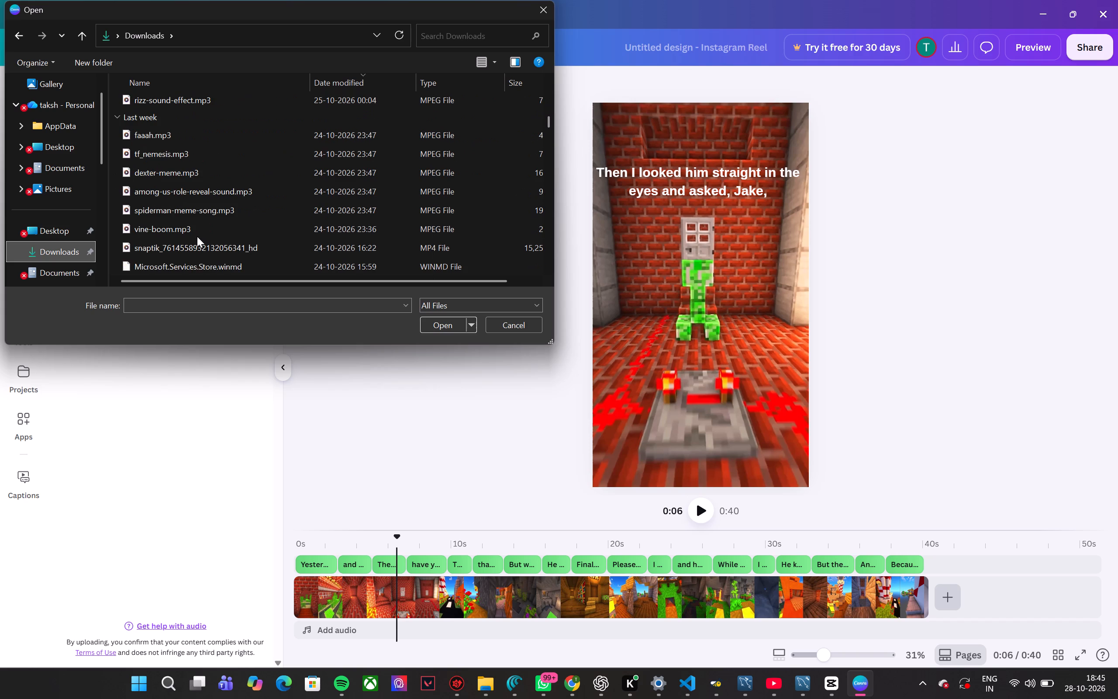
{"action": "left_click", "coordinate": [223, 216]}
{"action": "left_click", "coordinate": [217, 229]}
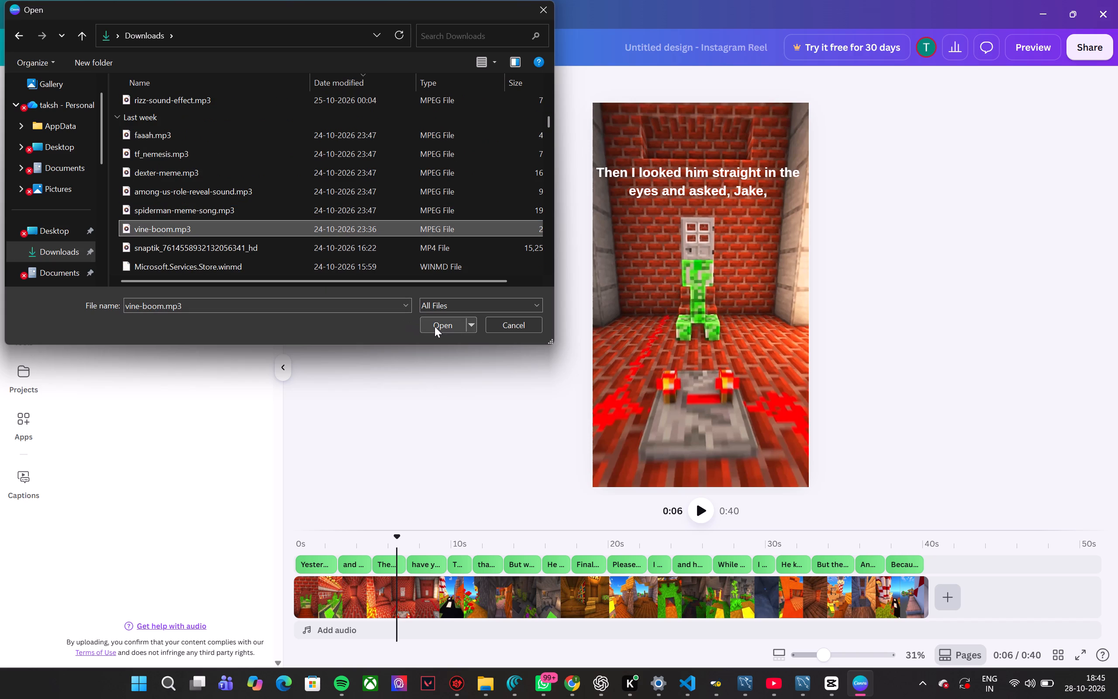
{"action": "right_click", "coordinate": [205, 232]}
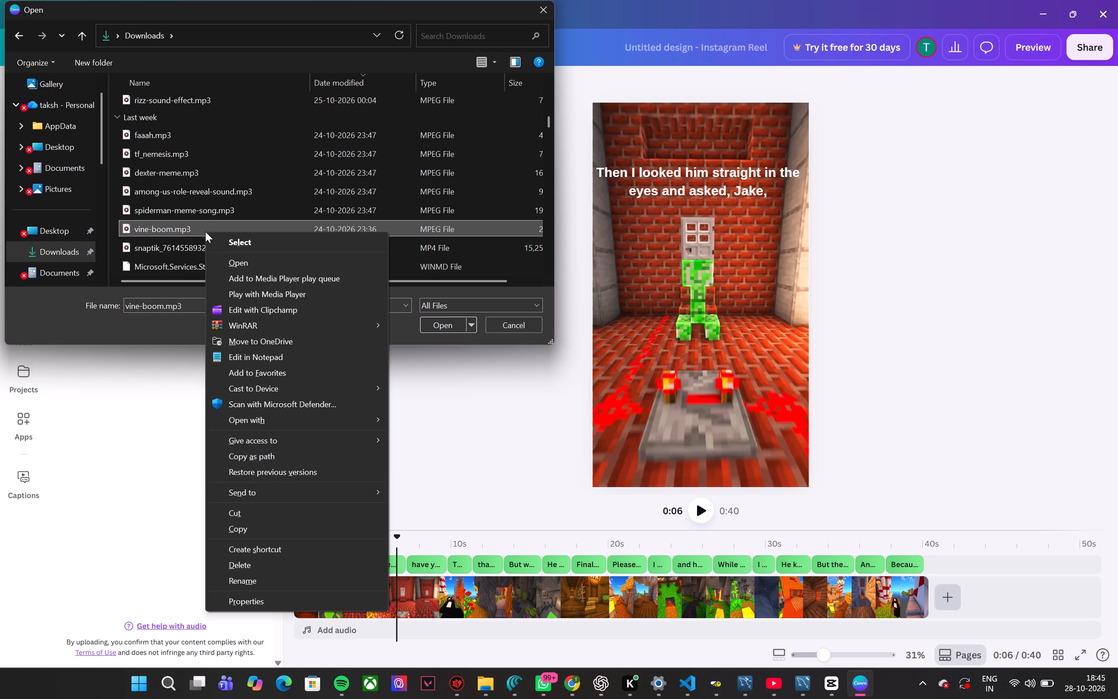
{"action": "left_click", "coordinate": [224, 245]}
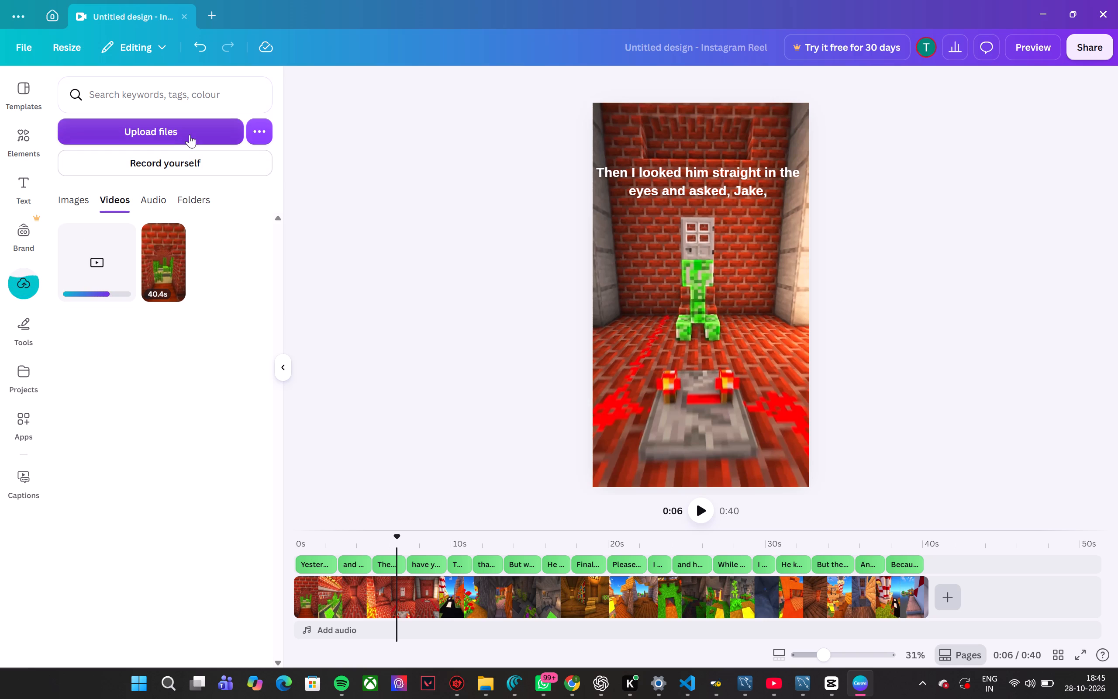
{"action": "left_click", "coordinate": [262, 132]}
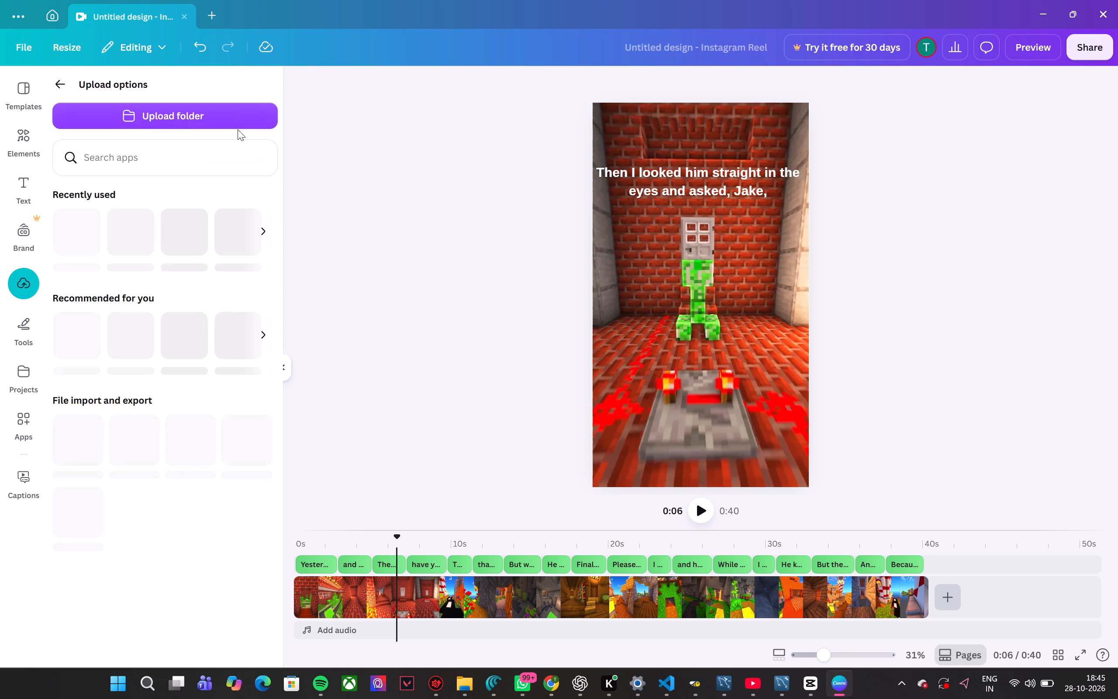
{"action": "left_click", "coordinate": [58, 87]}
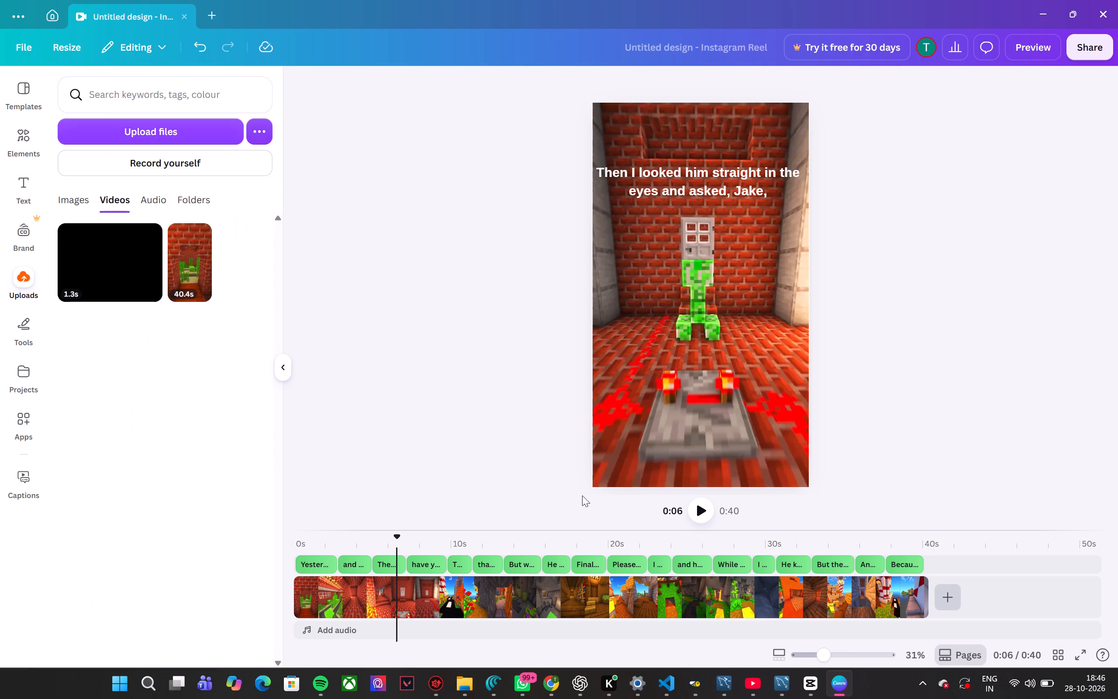
Switch to File Explorer and open the Downloads folder.
{"action": "left_click", "coordinate": [485, 683]}
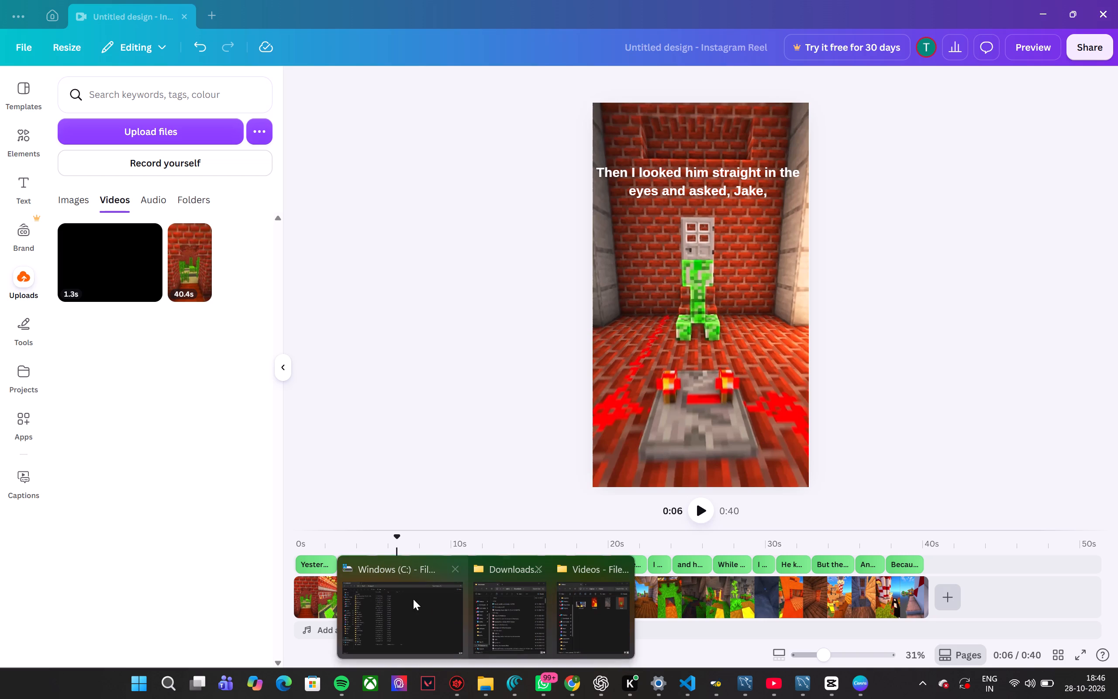
{"action": "left_click", "coordinate": [416, 602]}
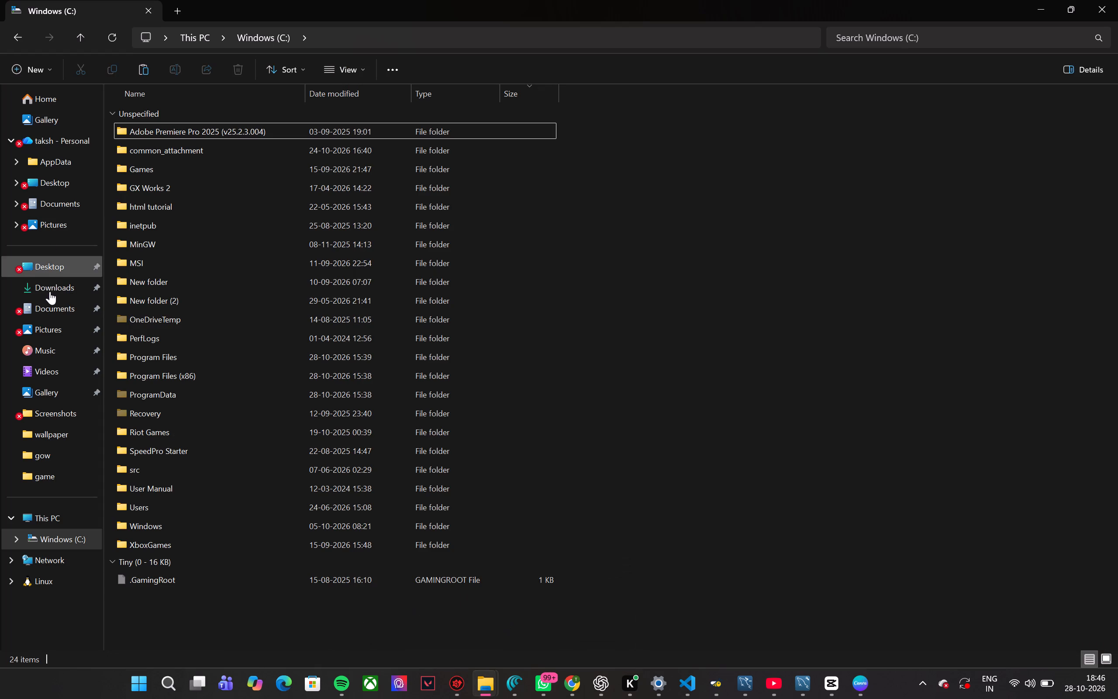
{"action": "left_click", "coordinate": [50, 291]}
{"action": "scroll", "coordinate": [236, 293], "scroll_direction": "down", "scroll_amount": 1}
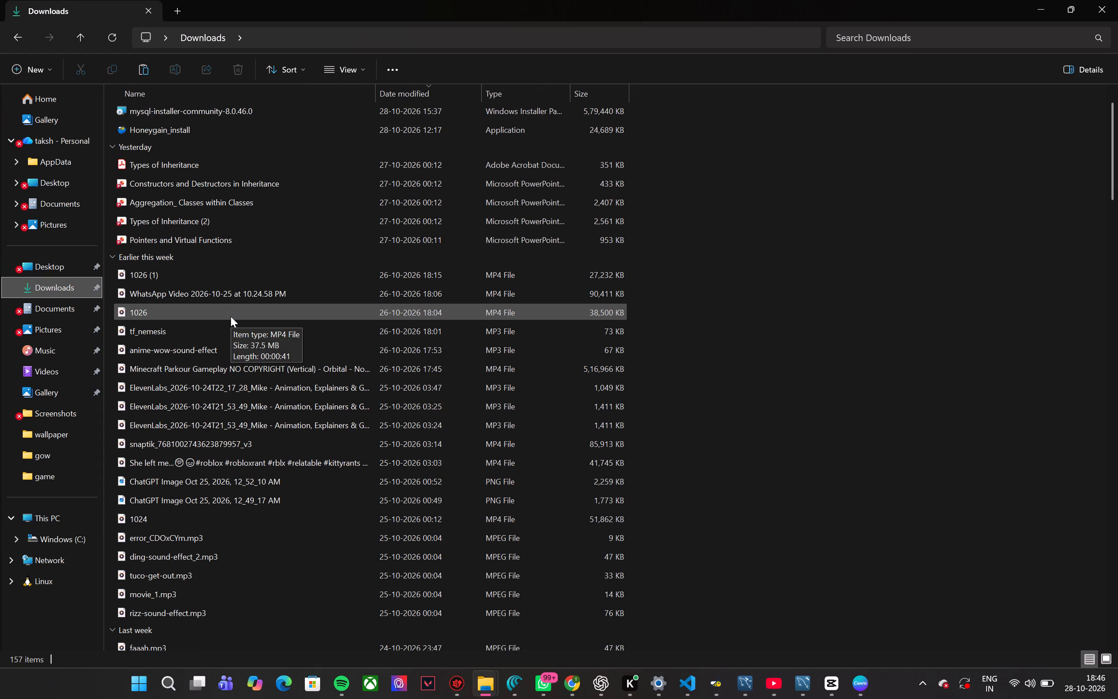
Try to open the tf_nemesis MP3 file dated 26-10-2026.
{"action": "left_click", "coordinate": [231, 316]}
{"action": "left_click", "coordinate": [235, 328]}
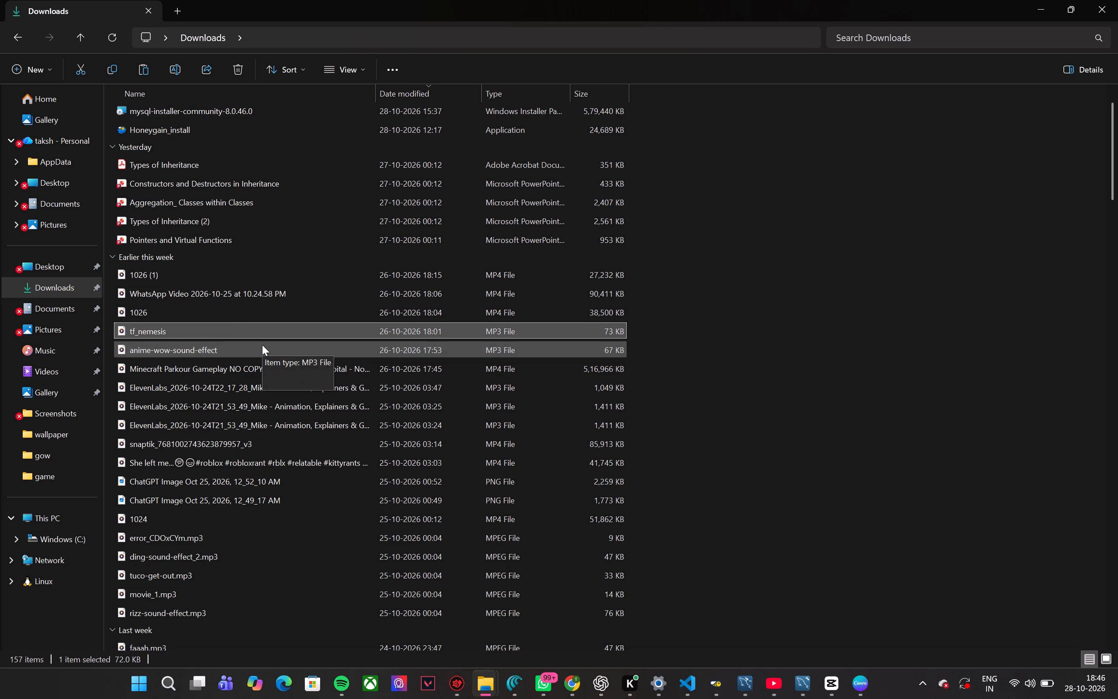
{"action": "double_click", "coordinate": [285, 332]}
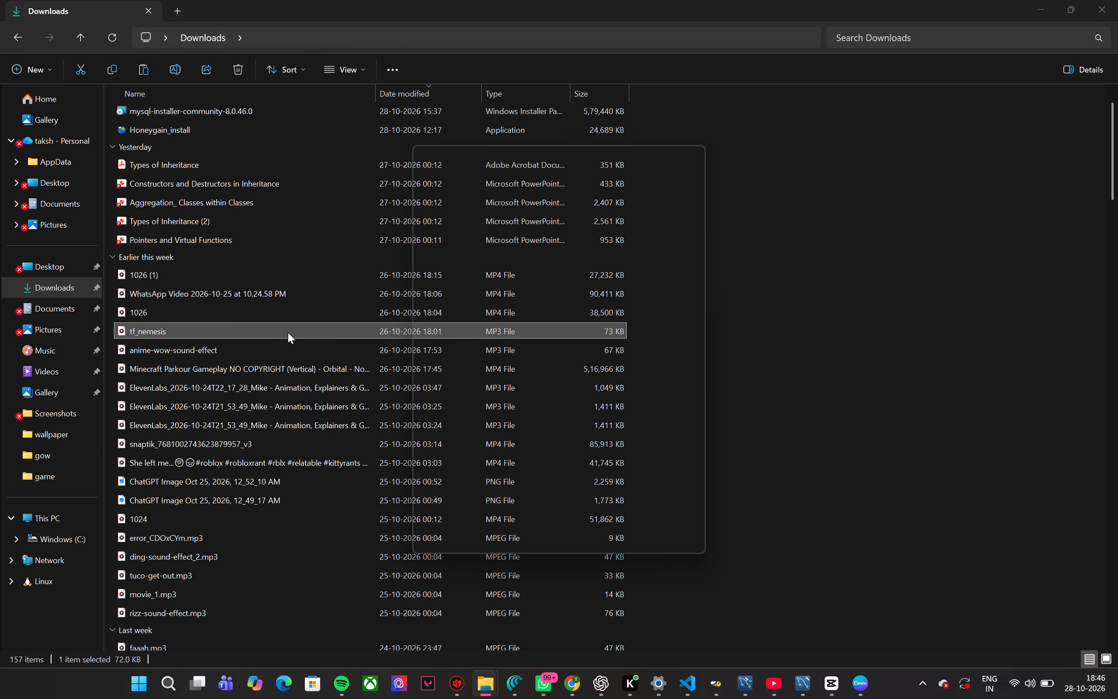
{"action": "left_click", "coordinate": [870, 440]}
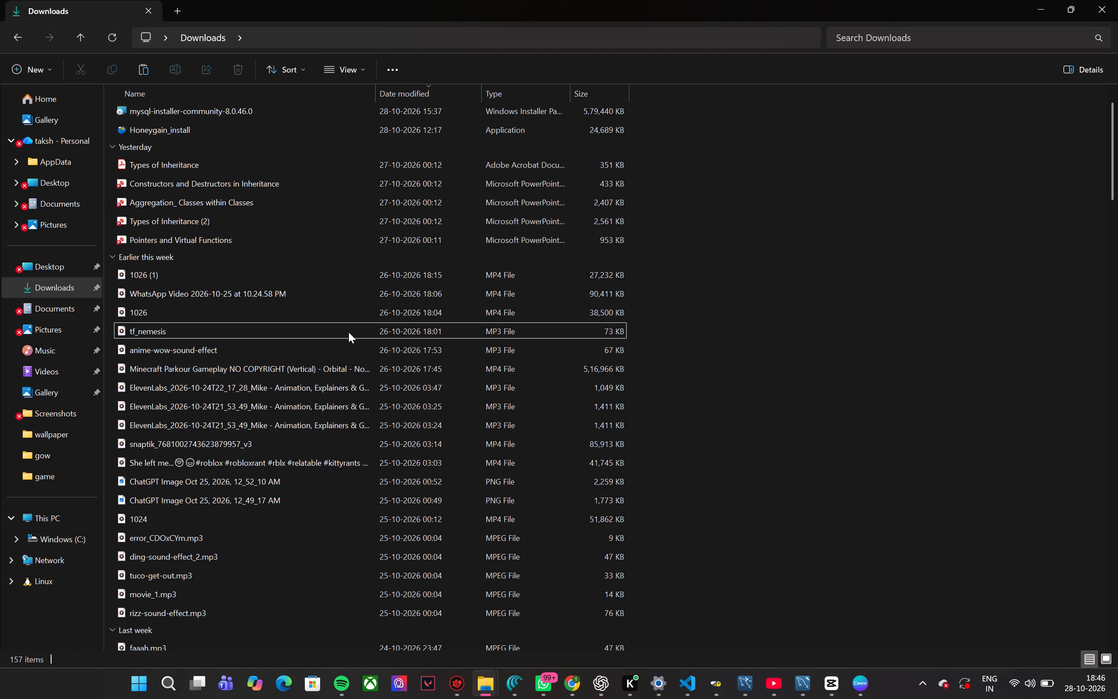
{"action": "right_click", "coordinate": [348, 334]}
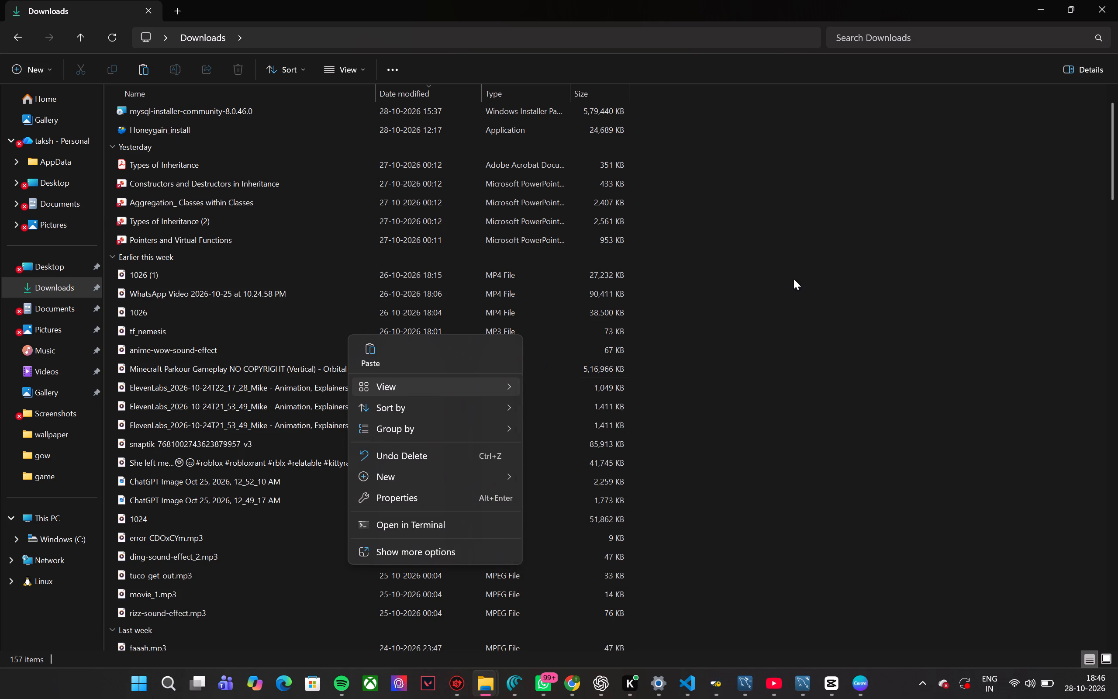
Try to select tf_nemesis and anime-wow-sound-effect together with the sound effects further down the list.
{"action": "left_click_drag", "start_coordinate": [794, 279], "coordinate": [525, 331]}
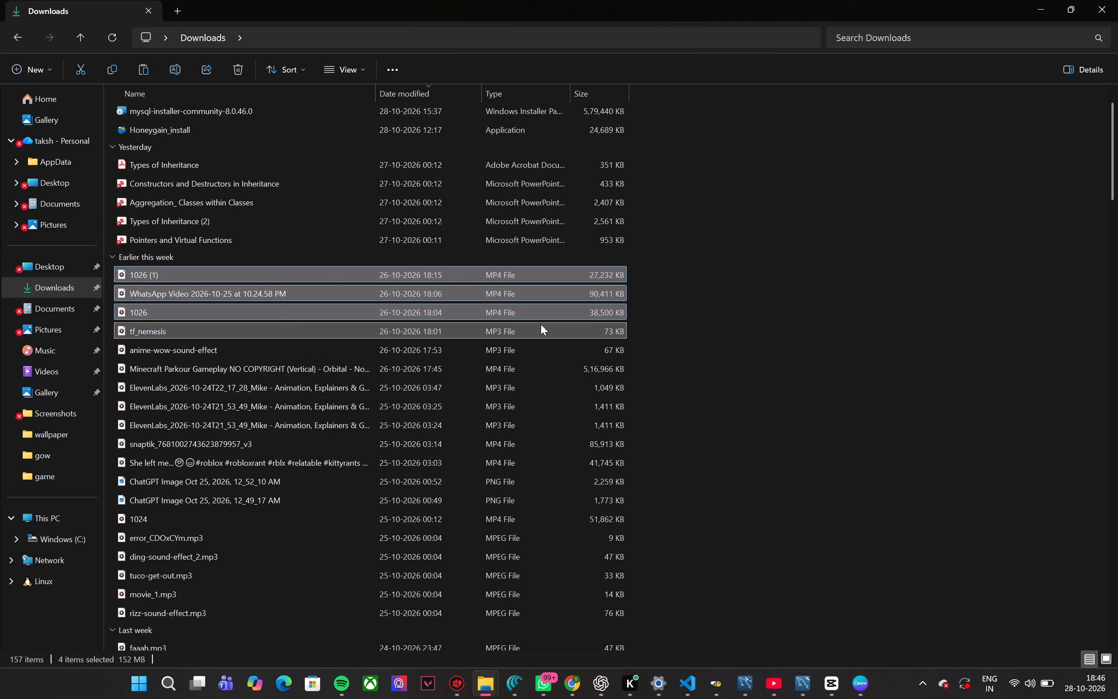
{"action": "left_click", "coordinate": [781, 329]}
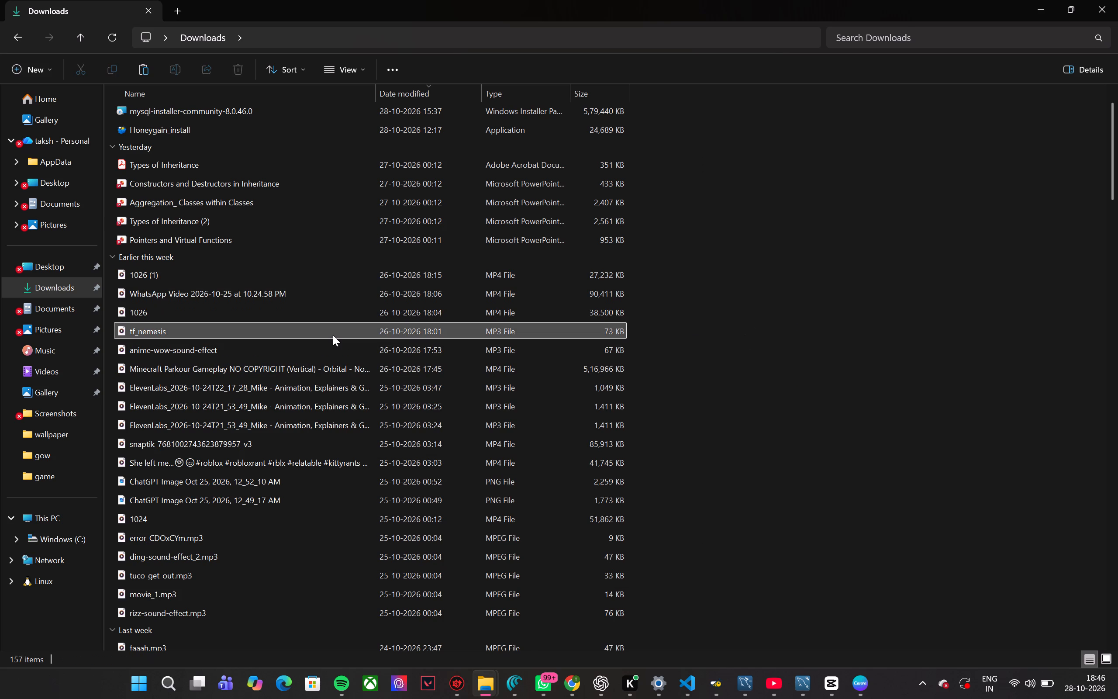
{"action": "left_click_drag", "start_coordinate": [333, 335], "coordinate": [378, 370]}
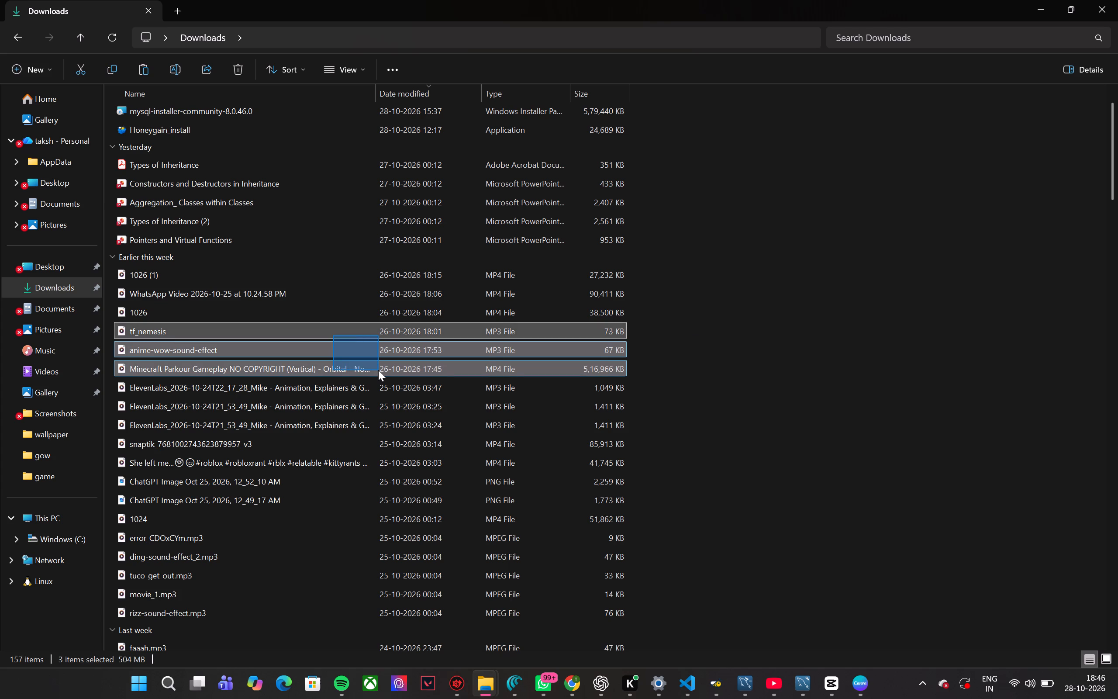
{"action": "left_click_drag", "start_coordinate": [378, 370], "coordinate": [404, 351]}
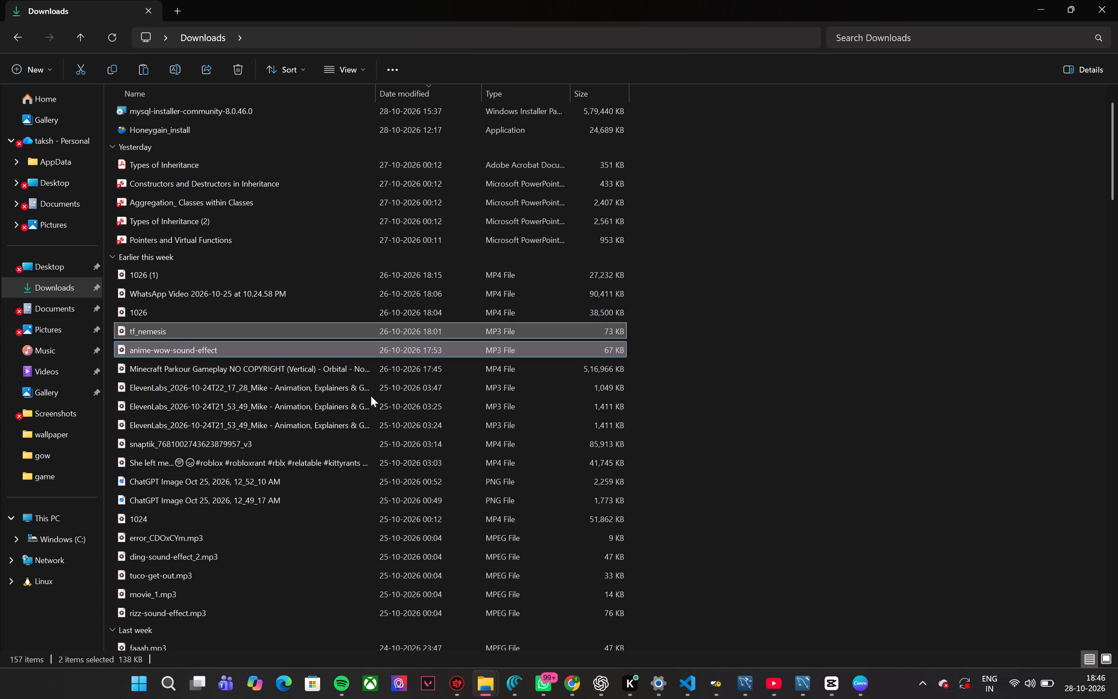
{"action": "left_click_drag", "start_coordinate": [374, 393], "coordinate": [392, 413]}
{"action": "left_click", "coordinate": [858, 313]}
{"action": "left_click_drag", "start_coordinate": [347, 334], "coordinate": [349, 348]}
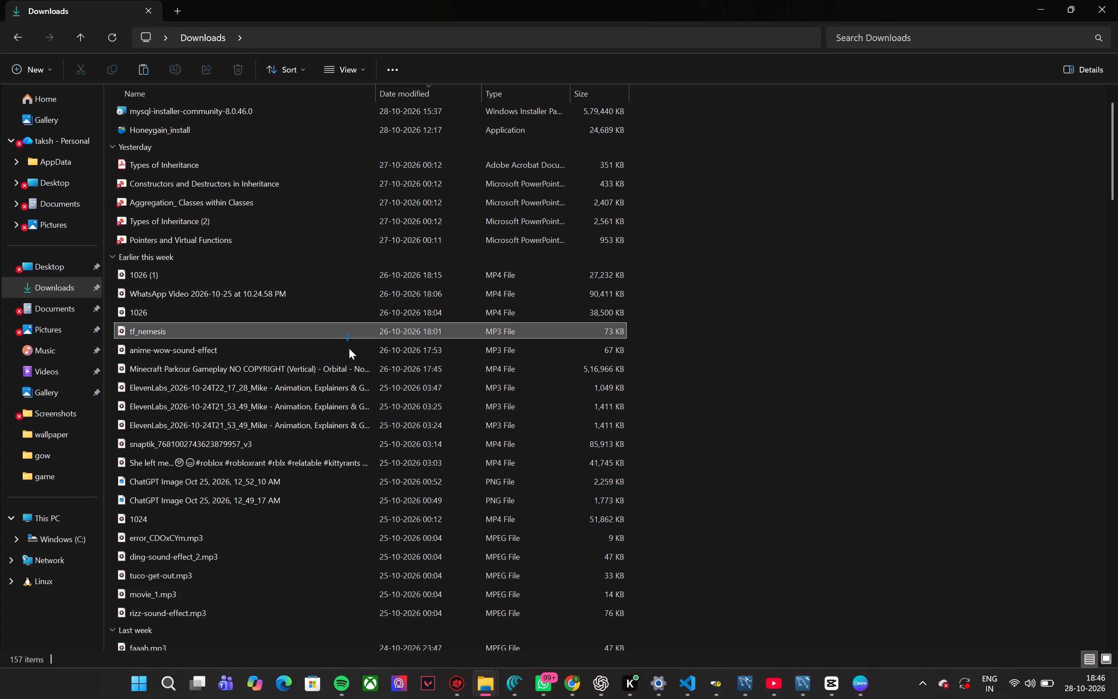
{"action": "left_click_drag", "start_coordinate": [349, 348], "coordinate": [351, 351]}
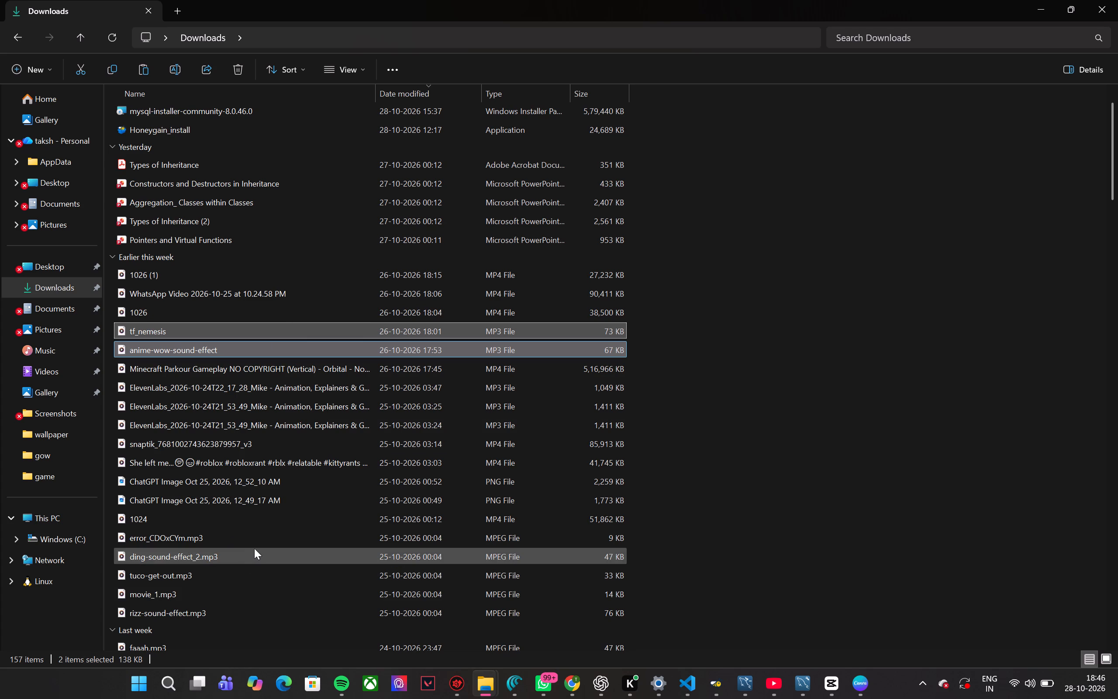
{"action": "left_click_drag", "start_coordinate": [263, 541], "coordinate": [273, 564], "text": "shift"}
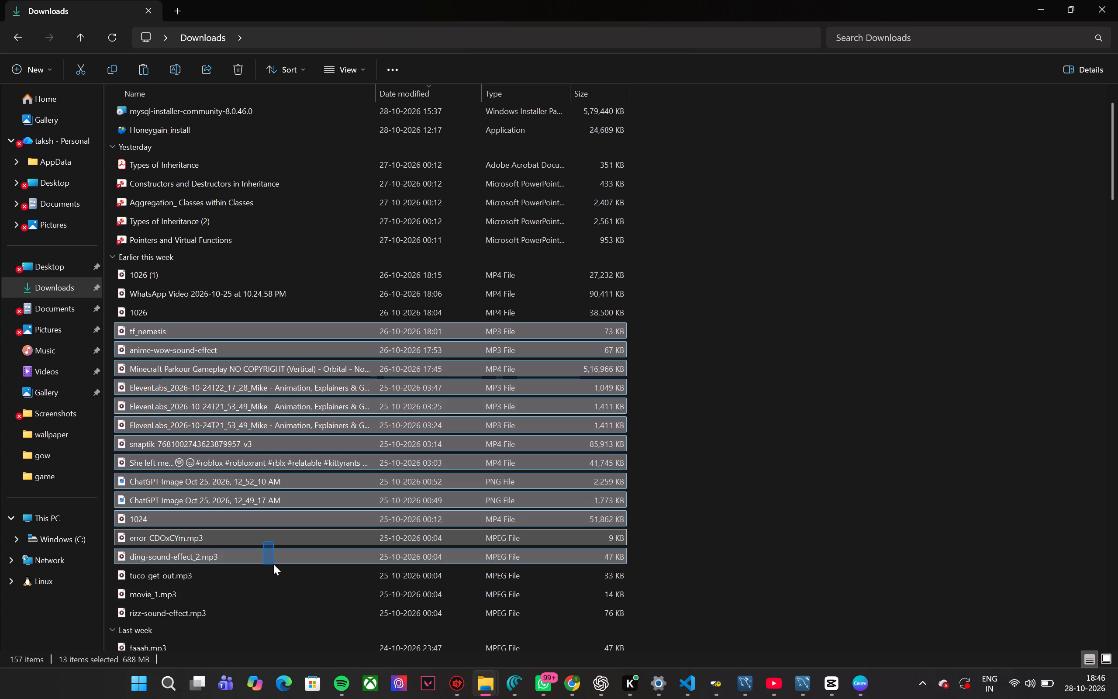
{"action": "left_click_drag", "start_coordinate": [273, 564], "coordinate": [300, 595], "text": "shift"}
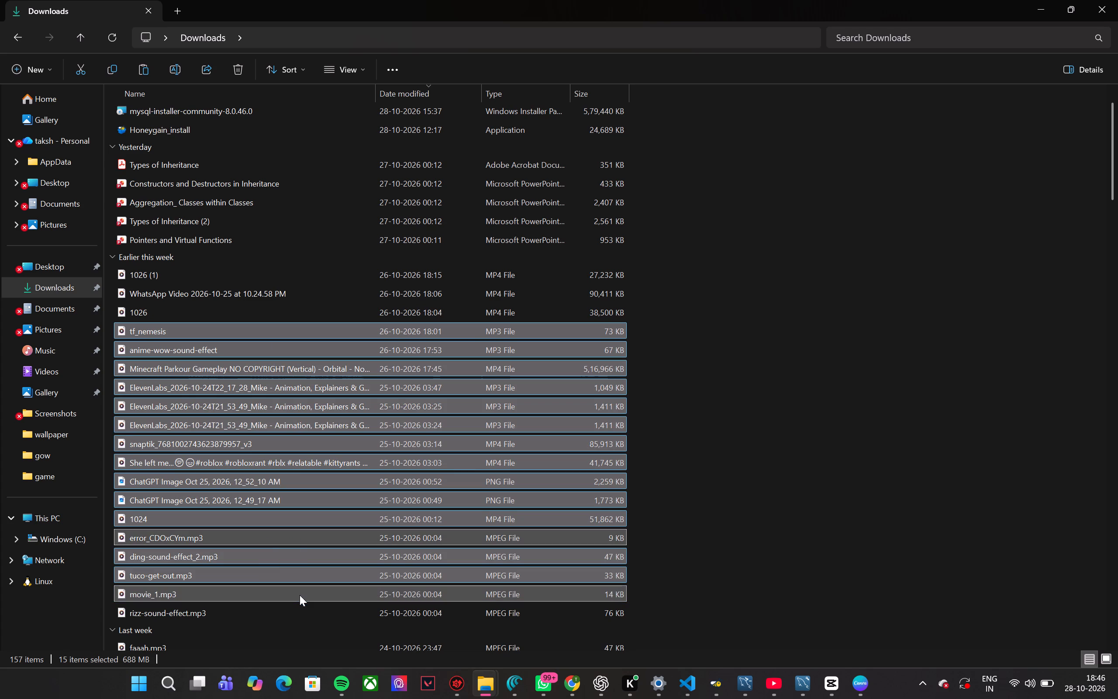
Copy the consecutive sound-effect files from error_CDOxCYm.mp3 through vine-boom.mp3.
{"action": "scroll", "coordinate": [300, 595], "scroll_direction": "down", "scroll_amount": 3}
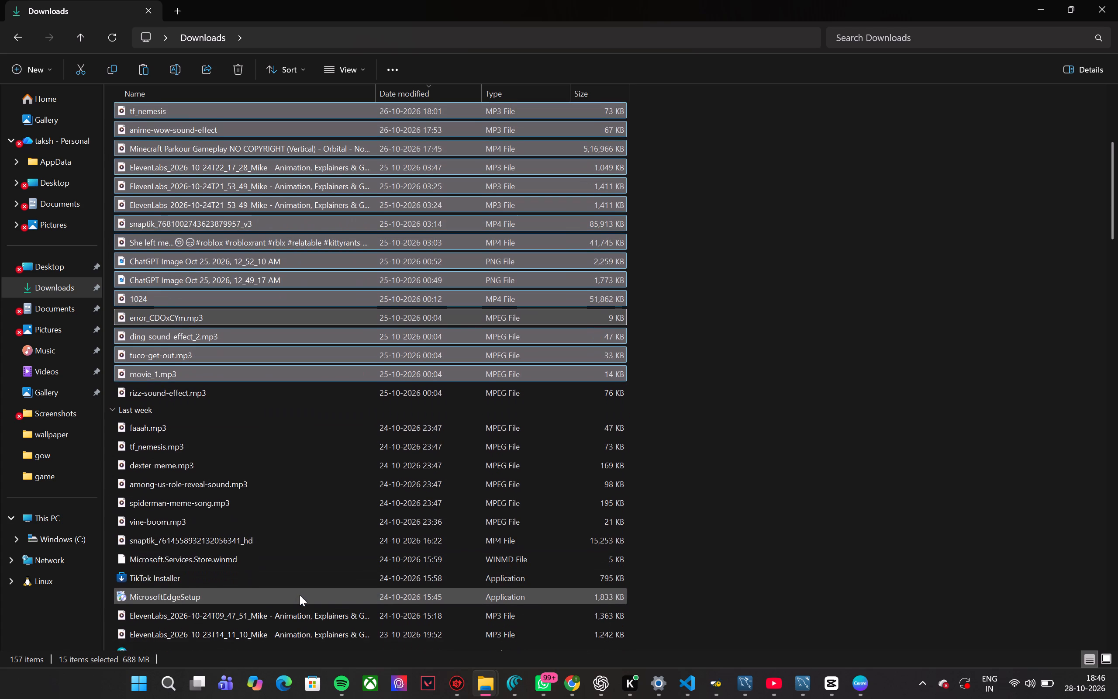
{"action": "scroll", "coordinate": [300, 595], "scroll_direction": "up", "scroll_amount": 1}
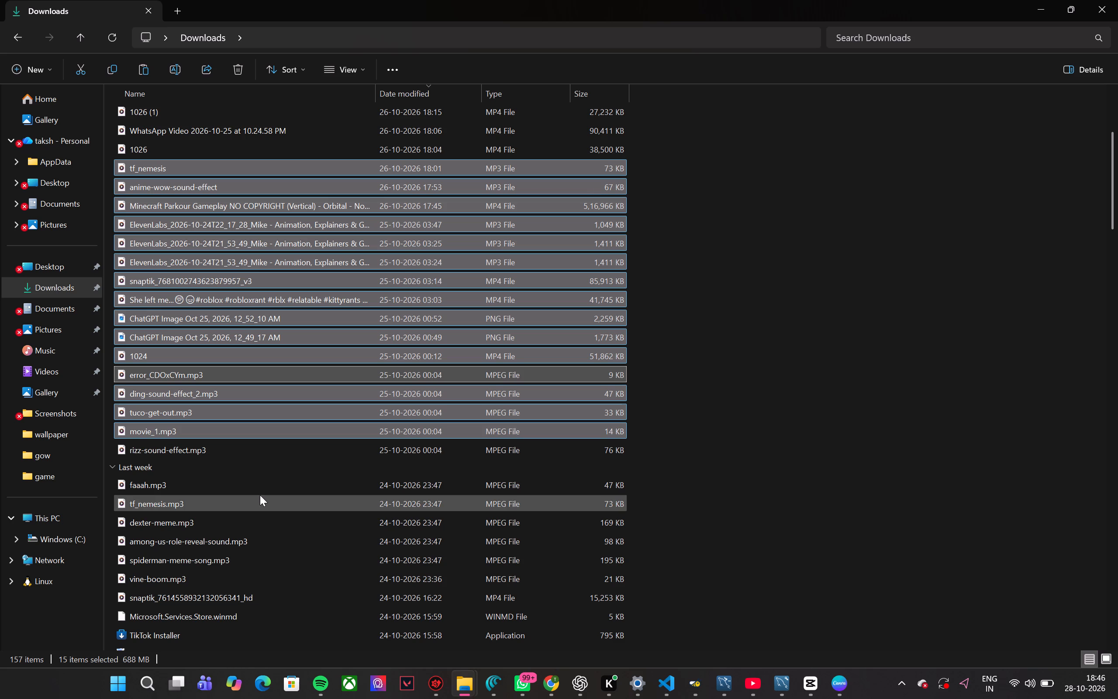
{"action": "left_click_drag", "start_coordinate": [281, 510], "coordinate": [306, 543], "text": "shift"}
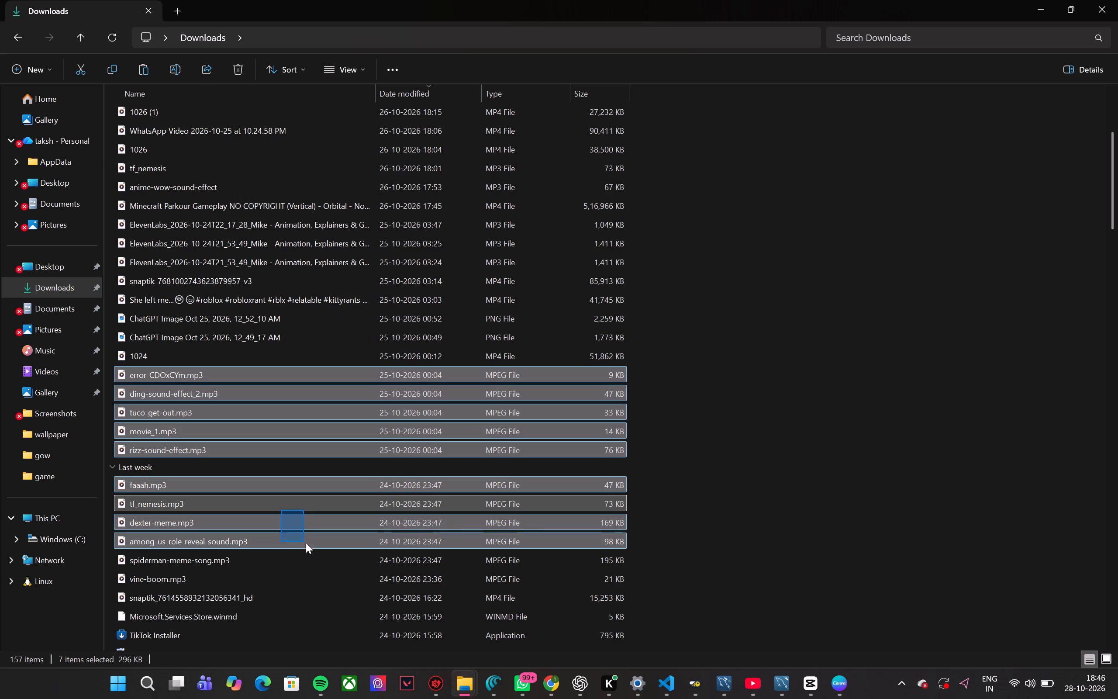
{"action": "left_click_drag", "start_coordinate": [306, 543], "coordinate": [337, 576], "text": "shift"}
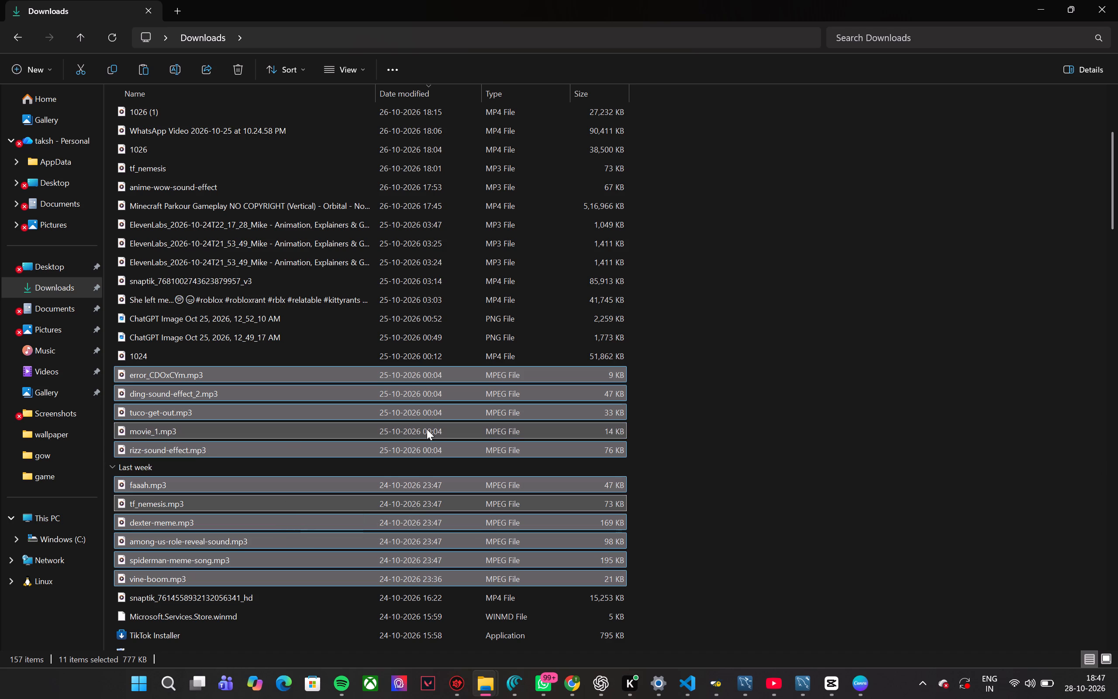
{"action": "key", "text": "ctrl+c"}
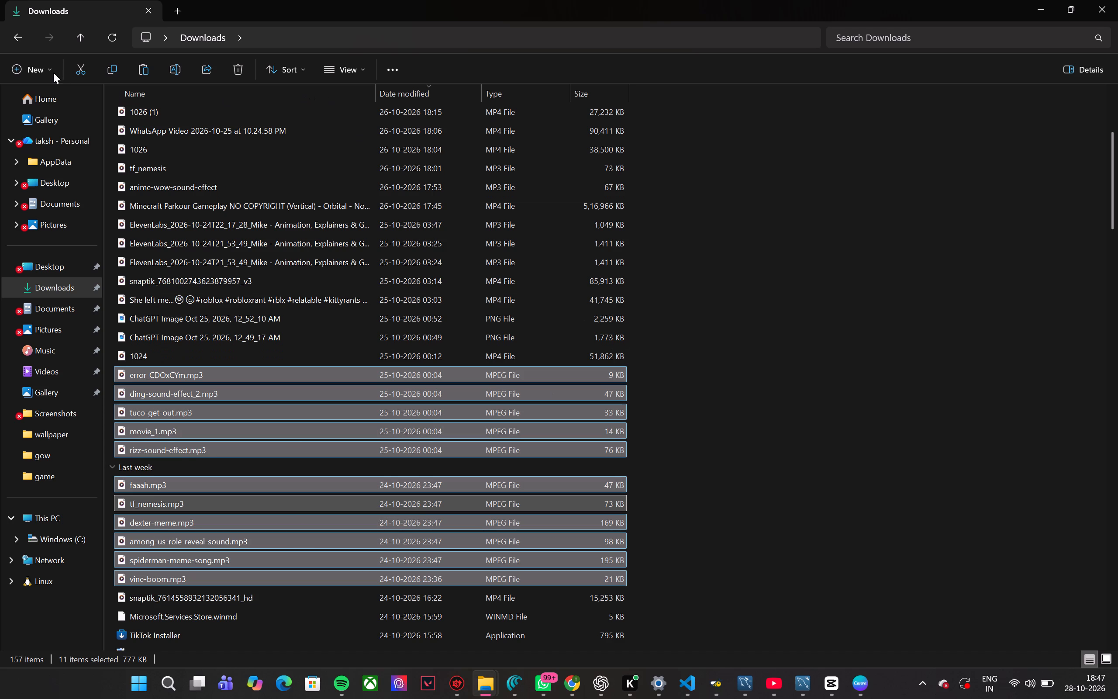
Create a new folder named "reel voices" in Downloads.
{"action": "left_click", "coordinate": [28, 65]}
{"action": "left_click", "coordinate": [79, 100]}
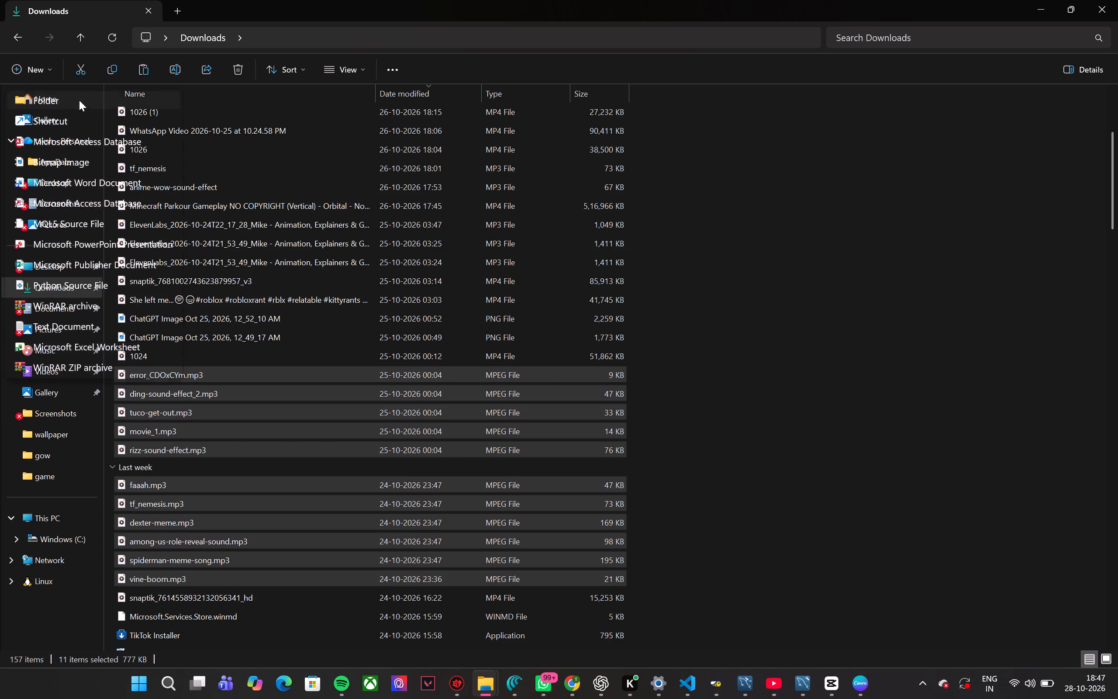
{"action": "key", "text": "BackSpace"}
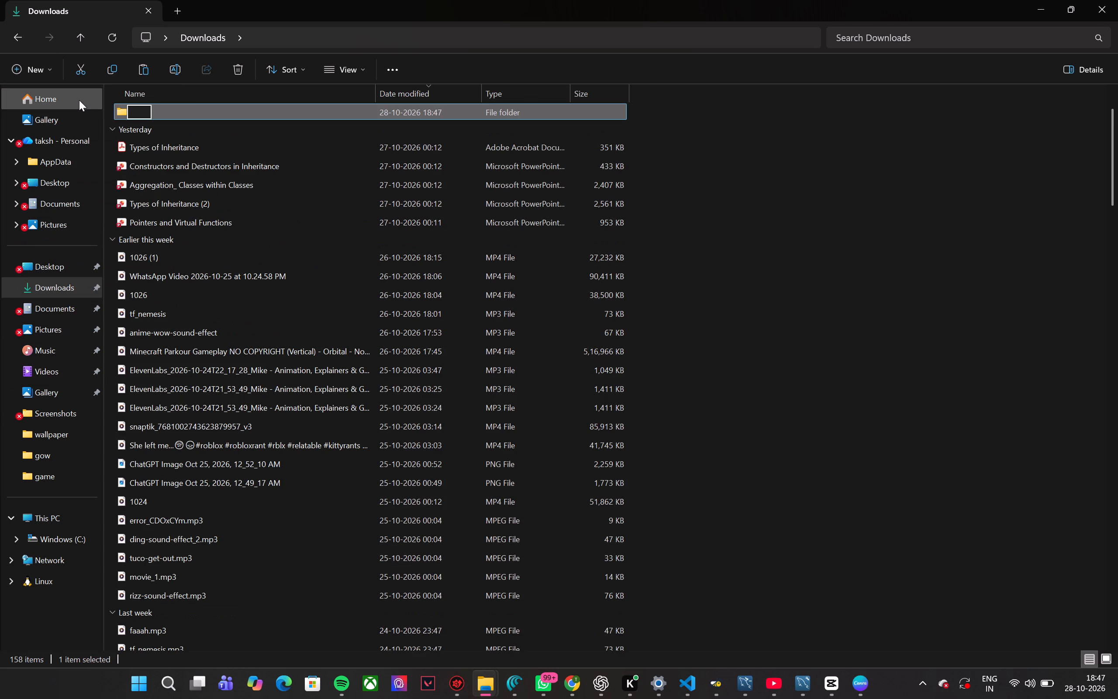
{"action": "type", "text": "reel voices"}
{"action": "key", "text": "Return"}
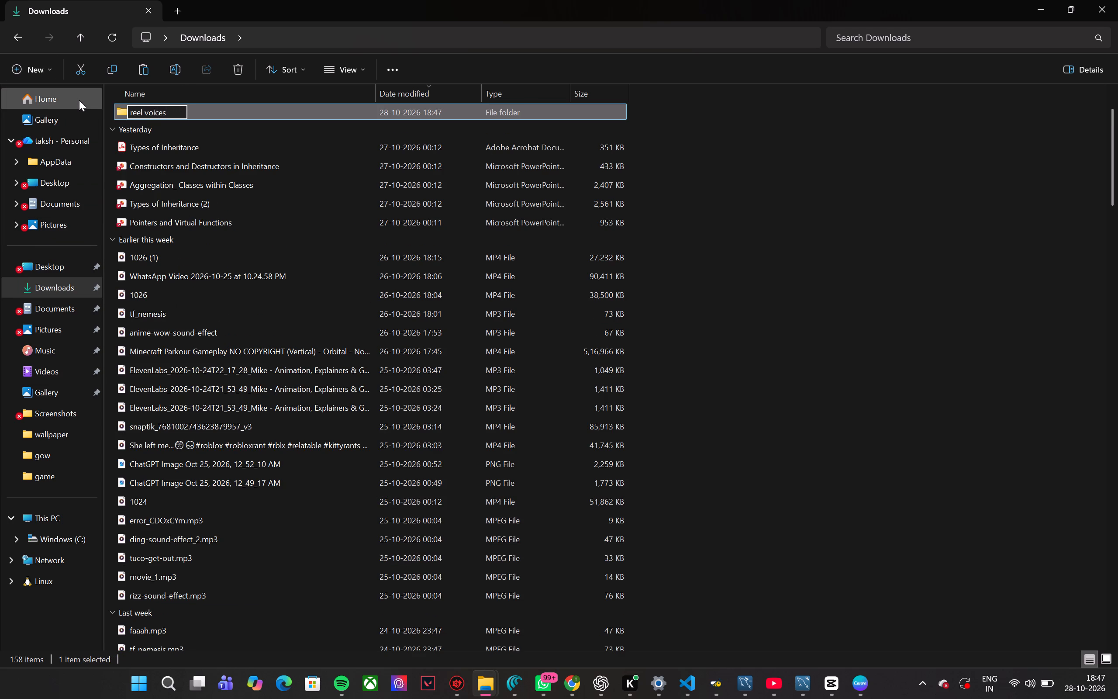
Paste the copied sound-effect files into the "reel voices" folder.
{"action": "double_click", "coordinate": [217, 110]}
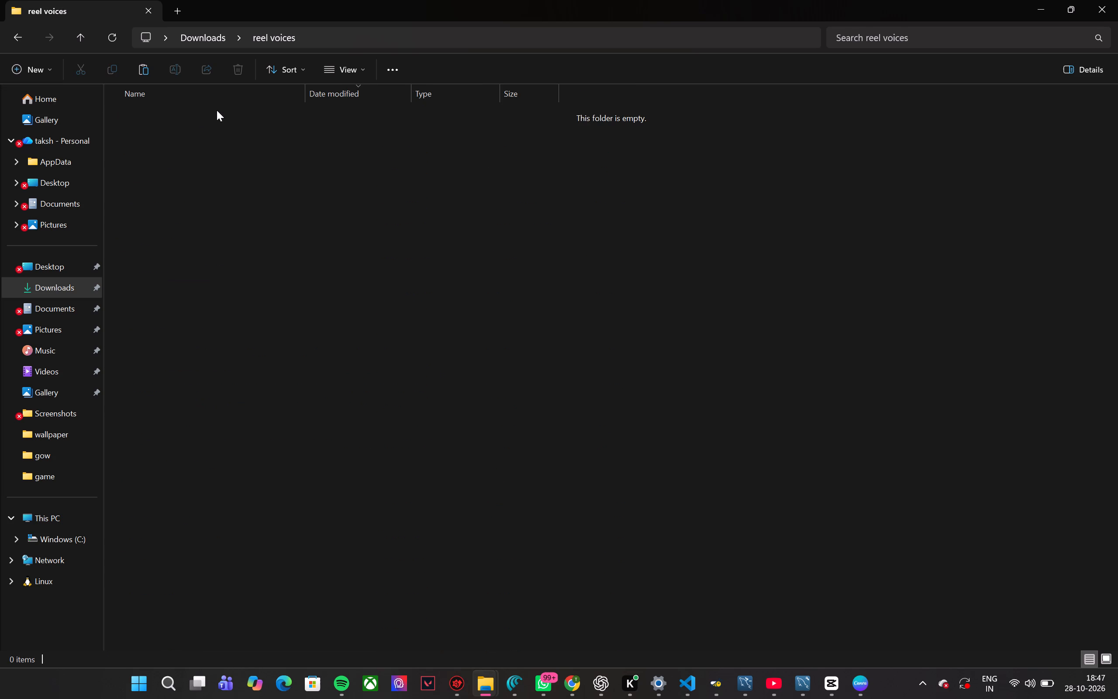
{"action": "key", "text": "ctrl+v"}
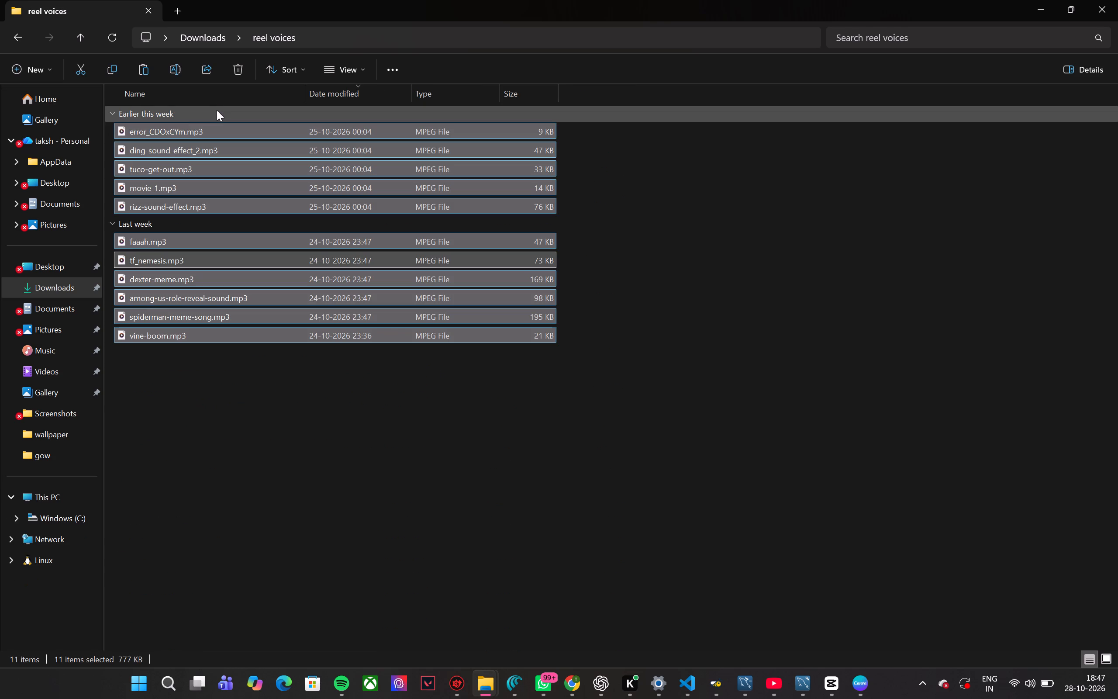
Copy the tf_nemesis MP3 file dated 26-10-2026 from Downloads into the "reel voices" folder.
{"action": "left_click", "coordinate": [21, 44]}
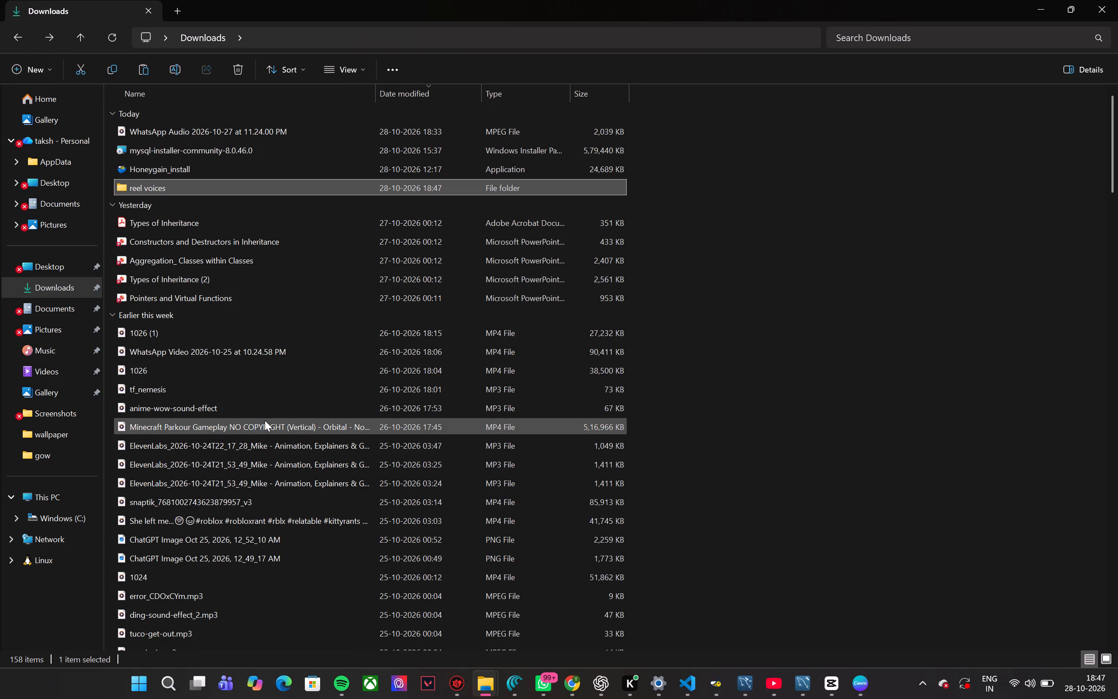
{"action": "left_click", "coordinate": [324, 389]}
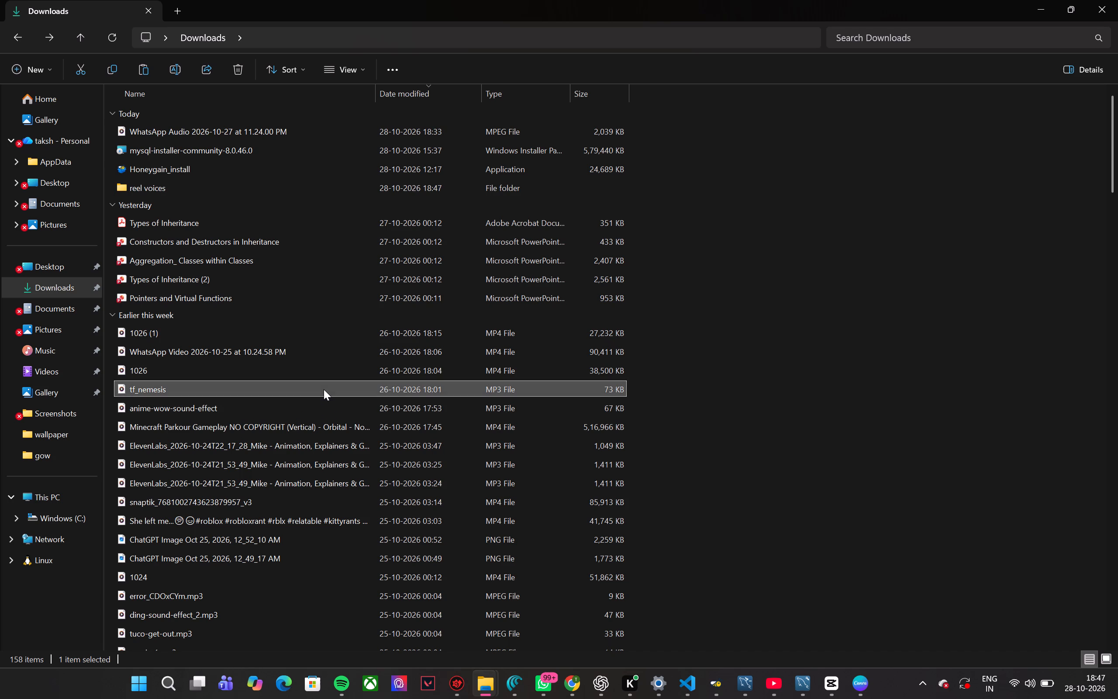
{"action": "key", "text": "ctrl+c"}
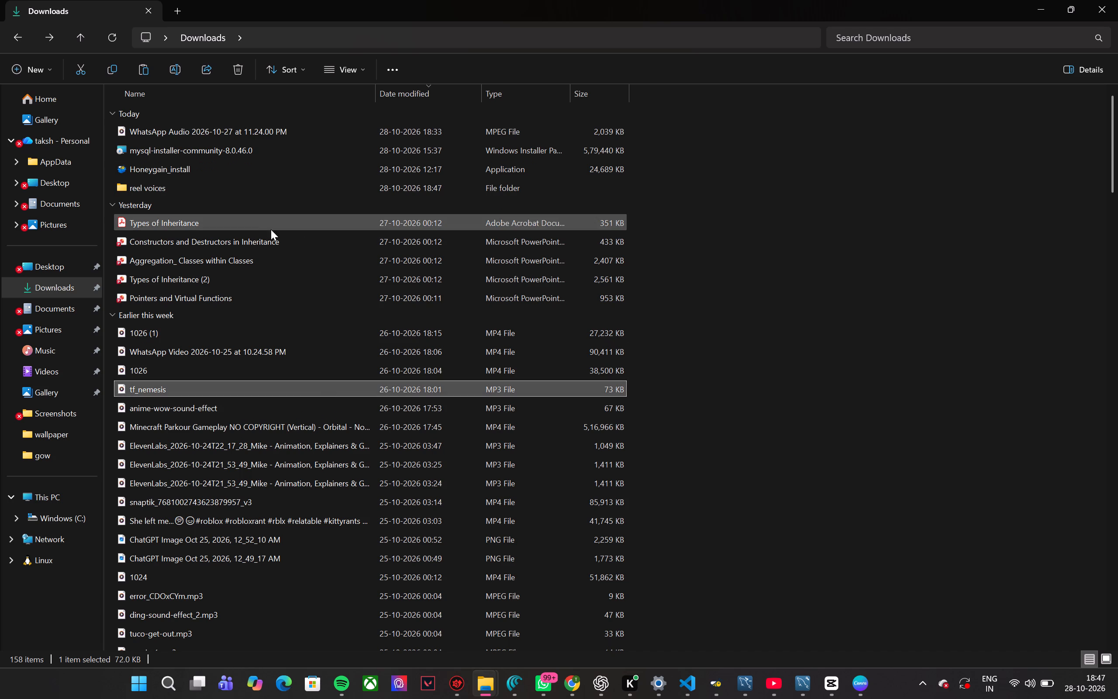
{"action": "double_click", "coordinate": [297, 188]}
{"action": "key", "text": "ctrl+v"}
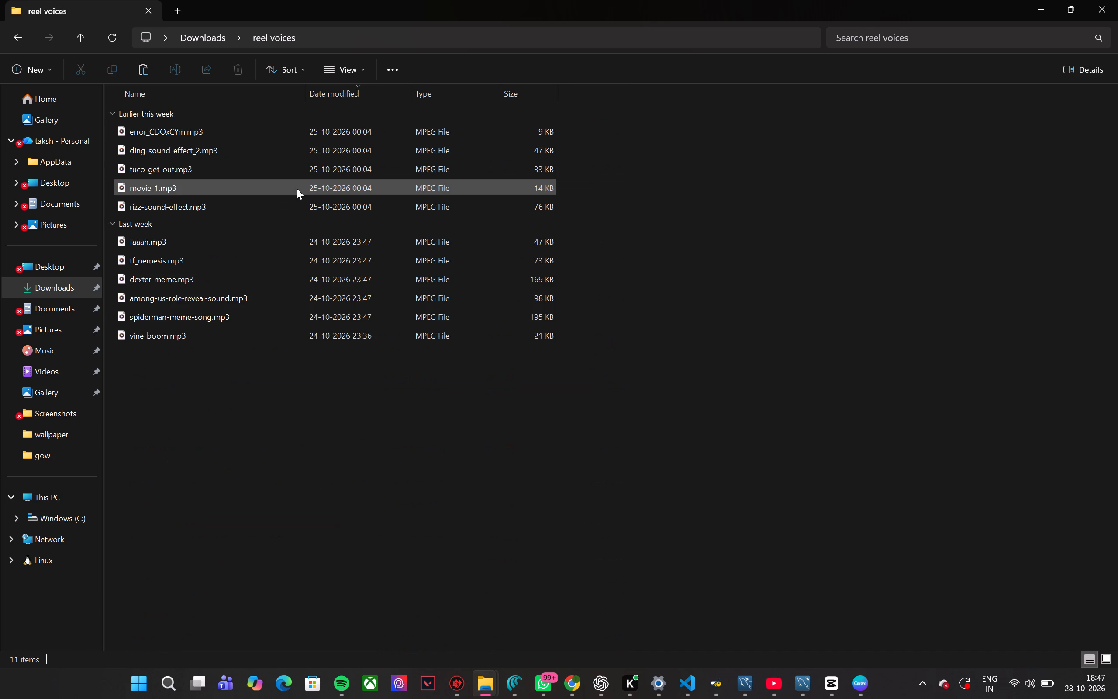
{"action": "left_click", "coordinate": [14, 47]}
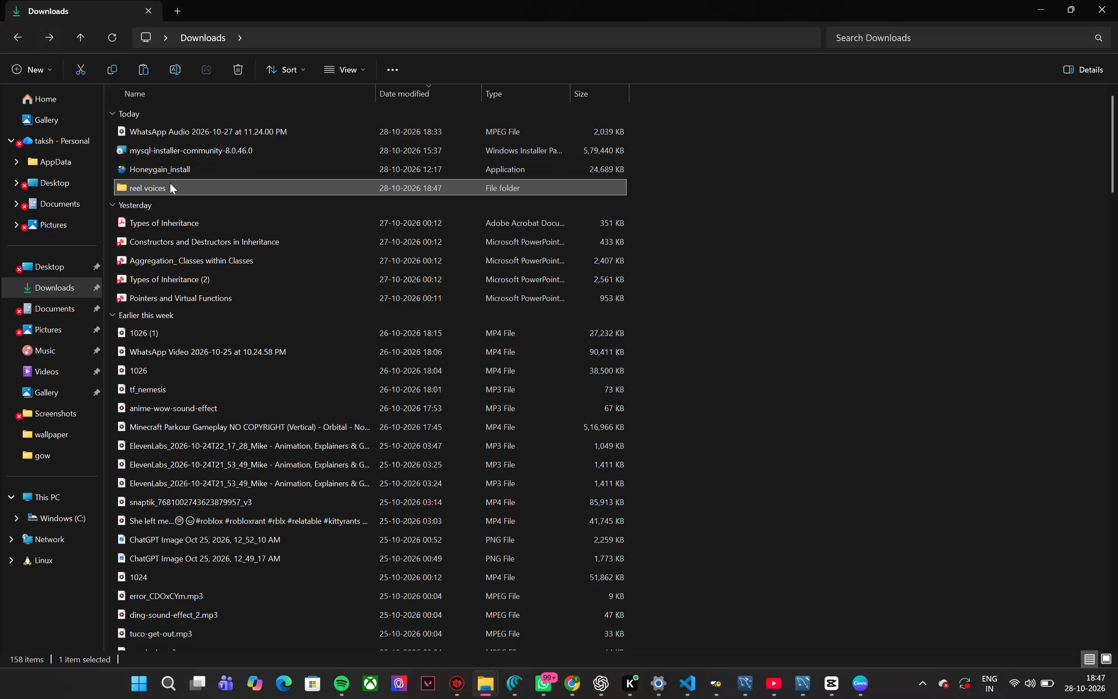
{"action": "double_click", "coordinate": [170, 183]}
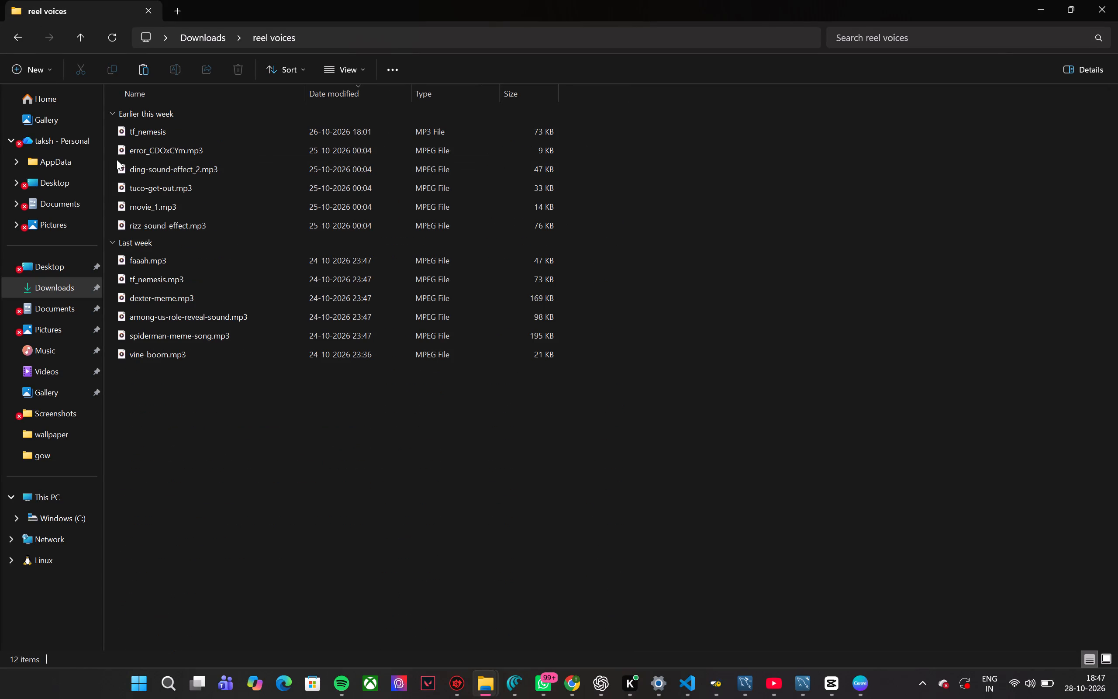
Copy the anime-wow-sound-effect MP3 file from Downloads into the "reel voices" folder.
{"action": "left_click", "coordinate": [13, 38]}
{"action": "scroll", "coordinate": [274, 381], "scroll_direction": "down", "scroll_amount": 1}
{"action": "left_click", "coordinate": [274, 381]}
{"action": "key", "text": "ctrl+c"}
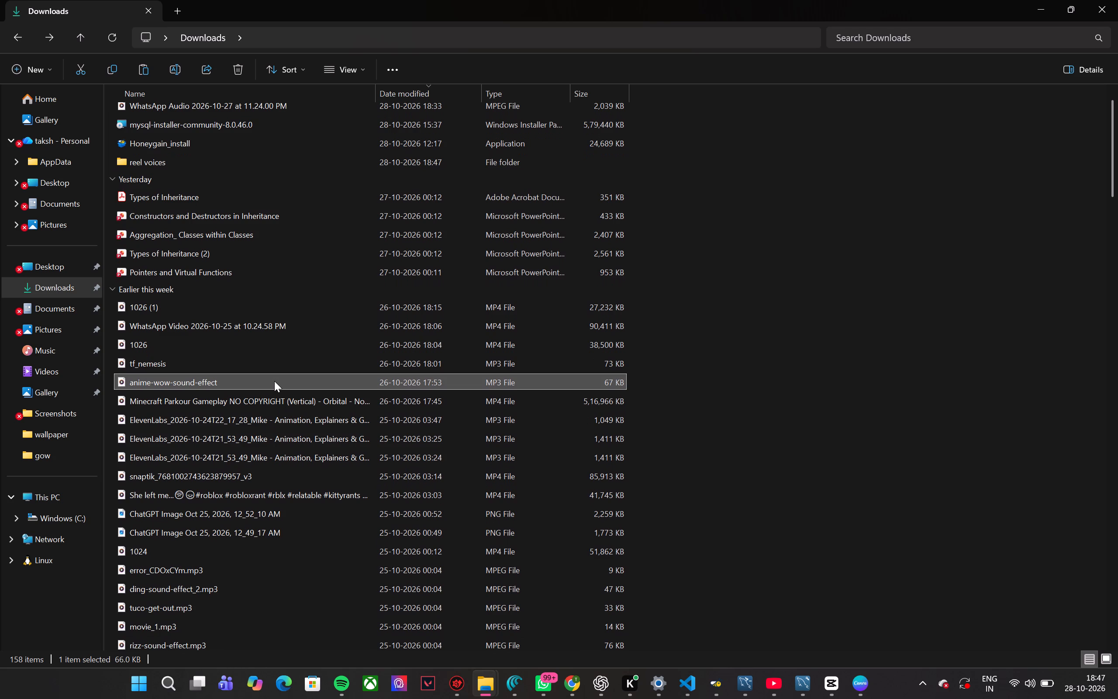
{"action": "scroll", "coordinate": [274, 381], "scroll_direction": "up", "scroll_amount": 4}
{"action": "left_click", "coordinate": [234, 188]}
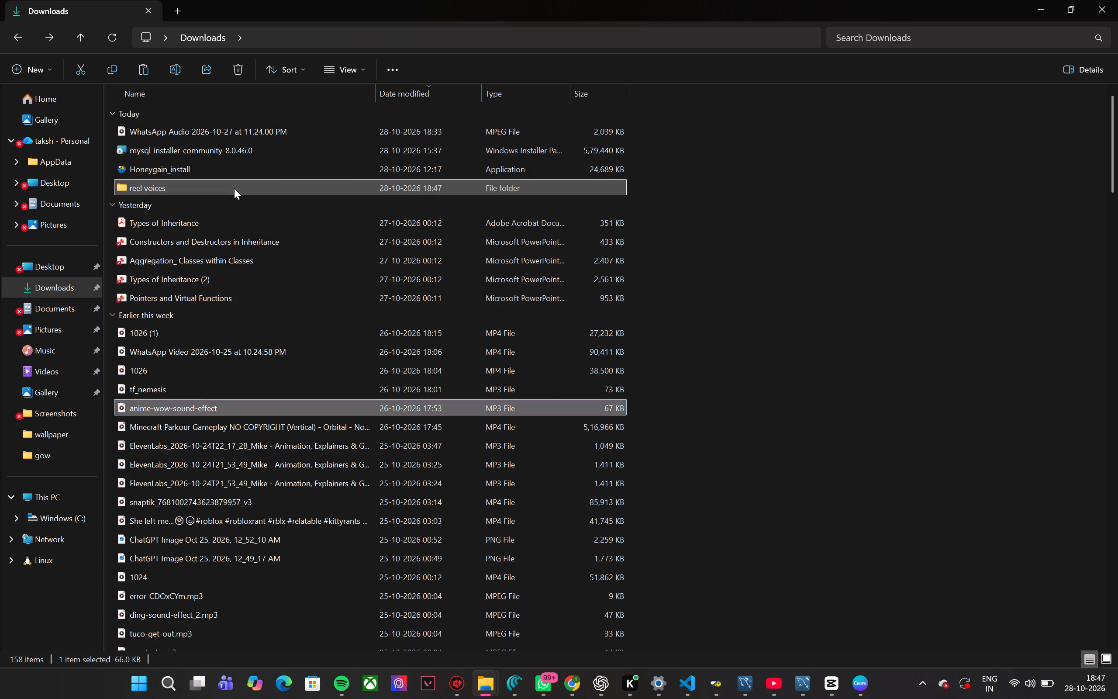
{"action": "double_click", "coordinate": [234, 188]}
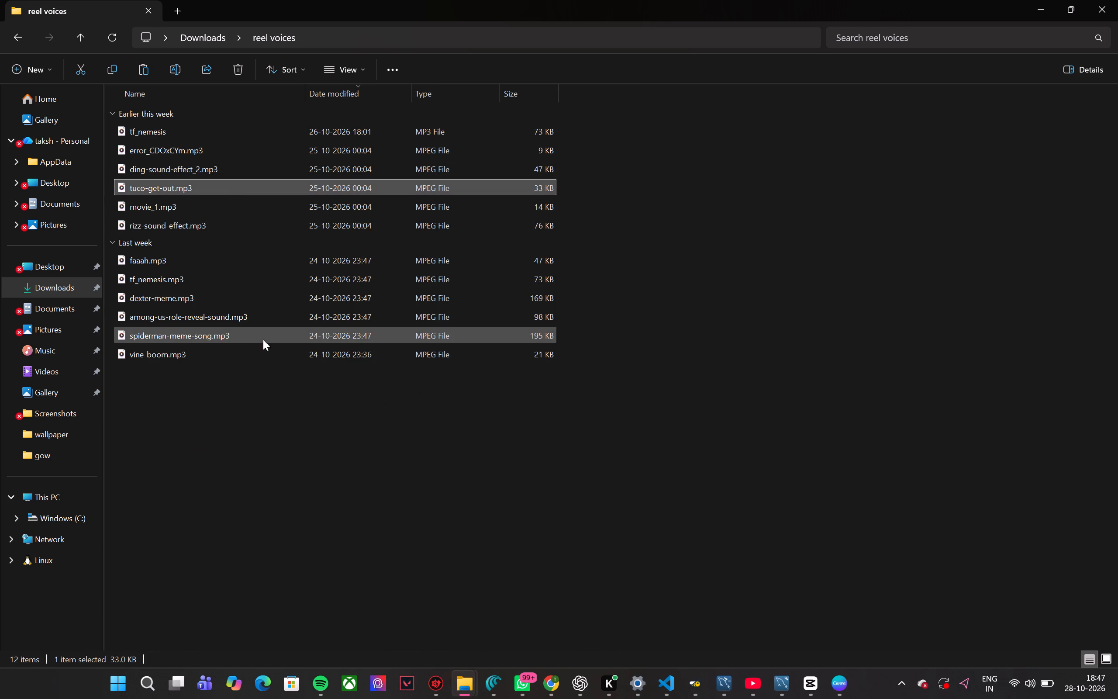
{"action": "key", "text": "ctrl+v"}
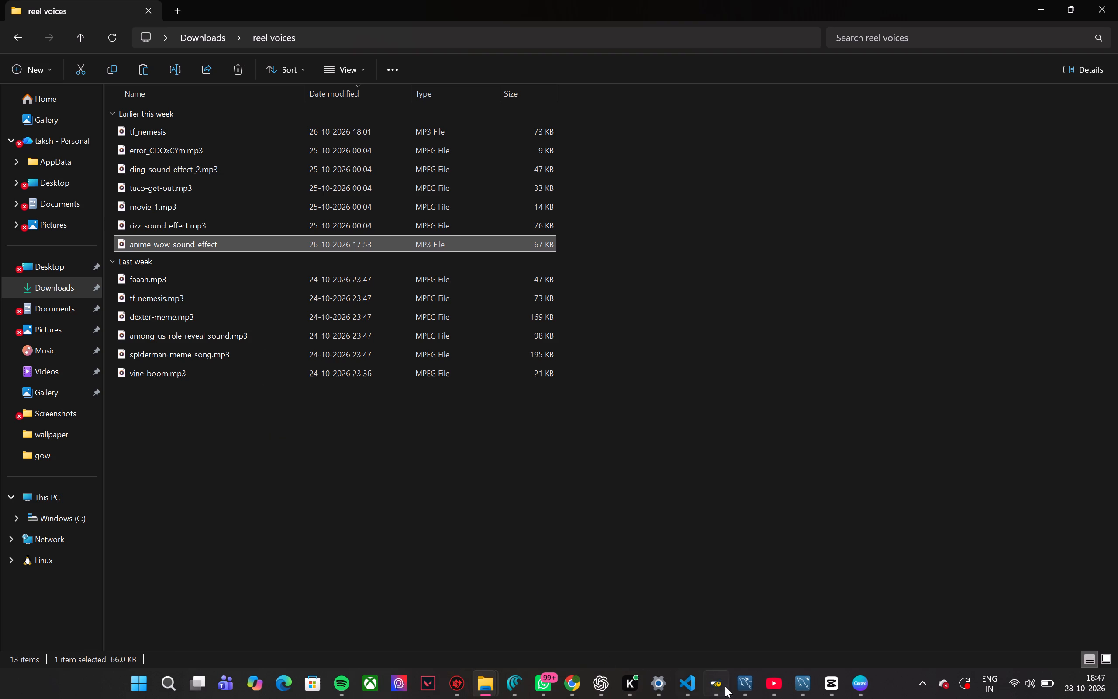
Switch to Canva and upload the whole "reel voices" folder from Downloads.
{"action": "left_click", "coordinate": [845, 684]}
{"action": "left_click", "coordinate": [856, 684]}
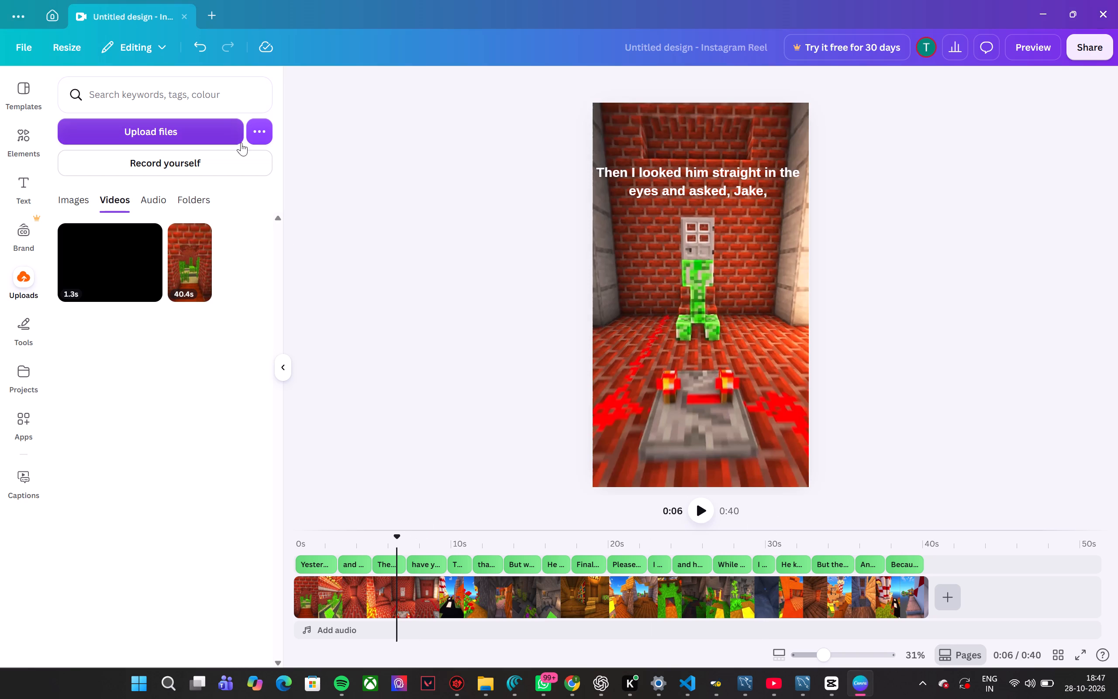
{"action": "left_click", "coordinate": [259, 135]}
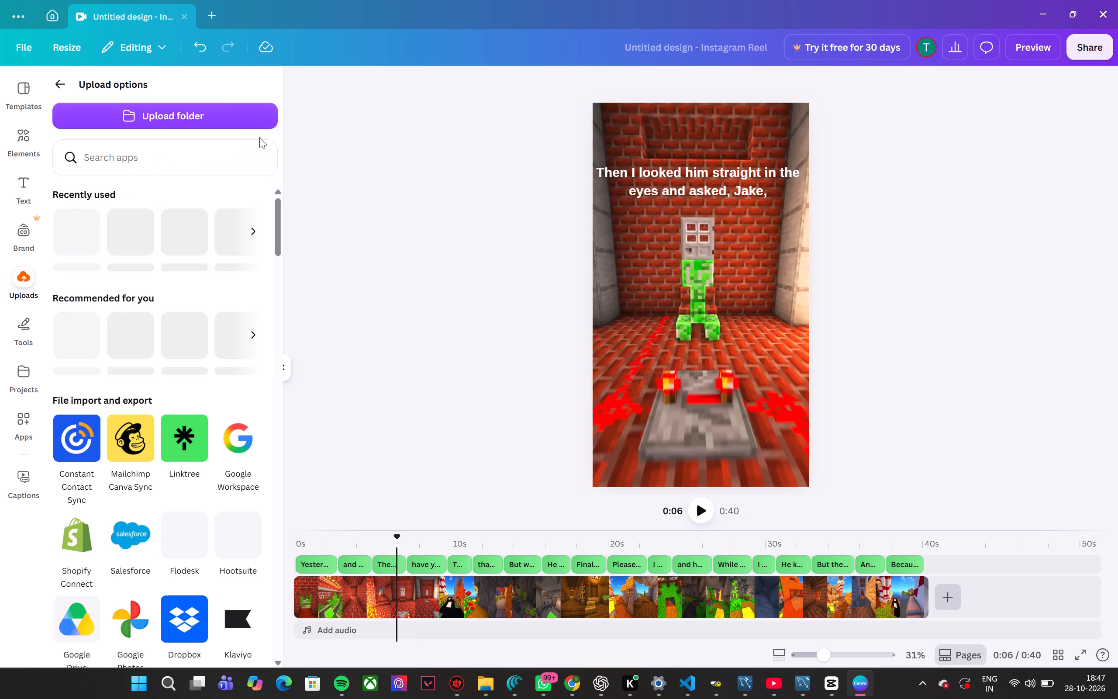
{"action": "left_click", "coordinate": [240, 119]}
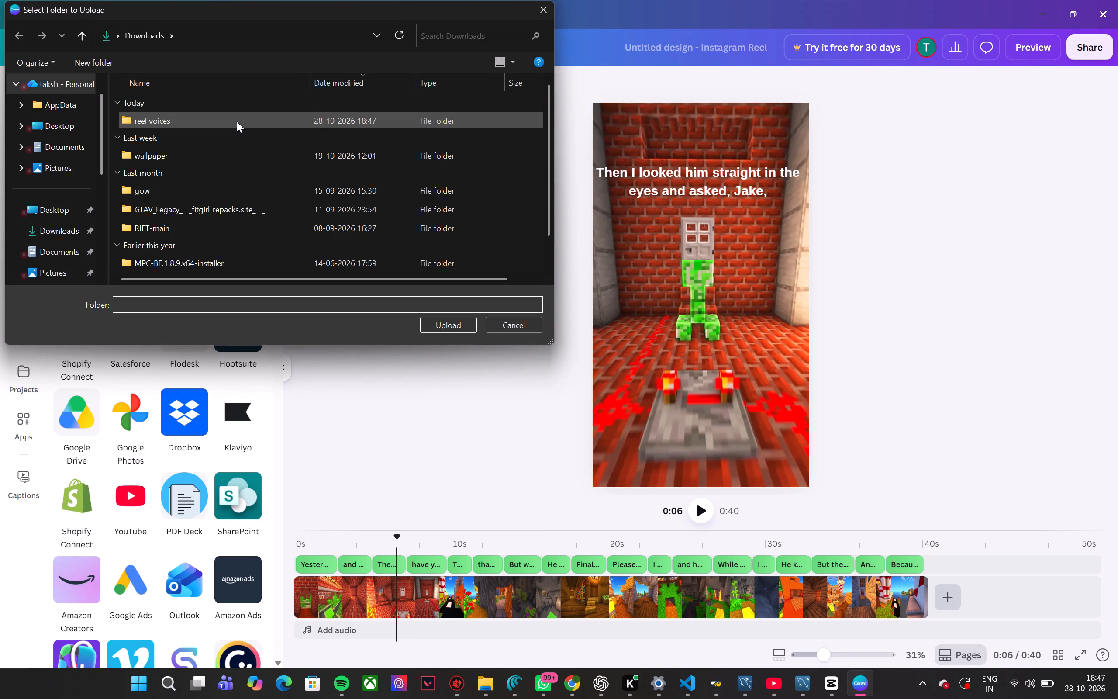
{"action": "left_click", "coordinate": [236, 122]}
{"action": "left_click", "coordinate": [458, 325]}
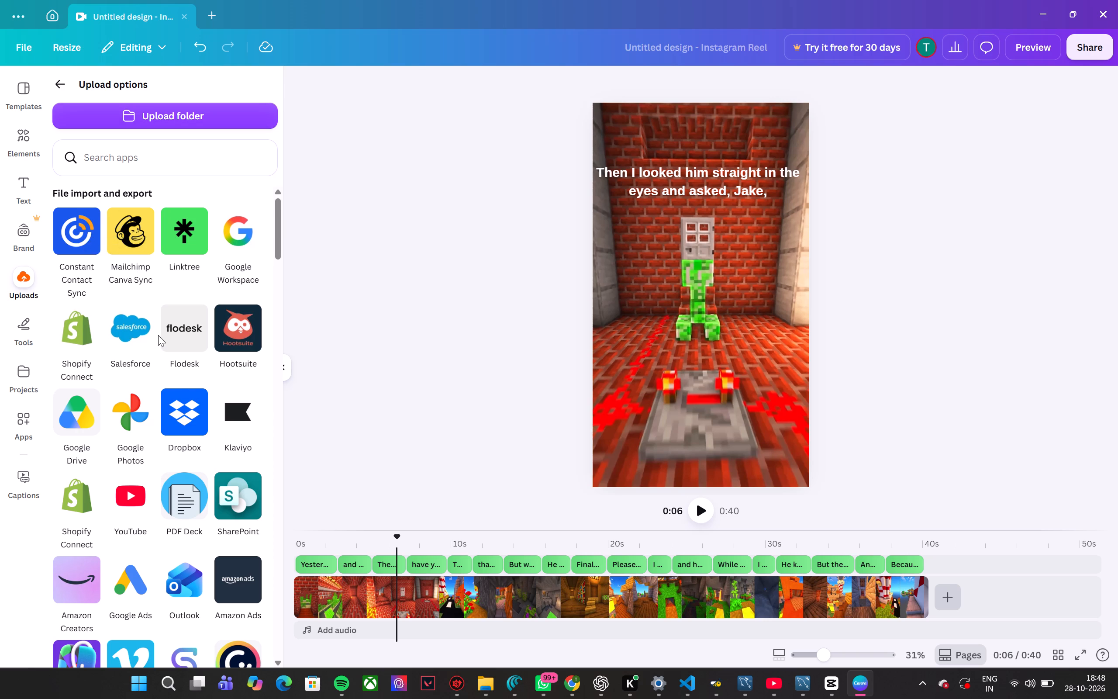
{"action": "scroll", "coordinate": [158, 335], "scroll_direction": "down", "scroll_amount": 5}
{"action": "scroll", "coordinate": [158, 335], "scroll_direction": "up", "scroll_amount": 4}
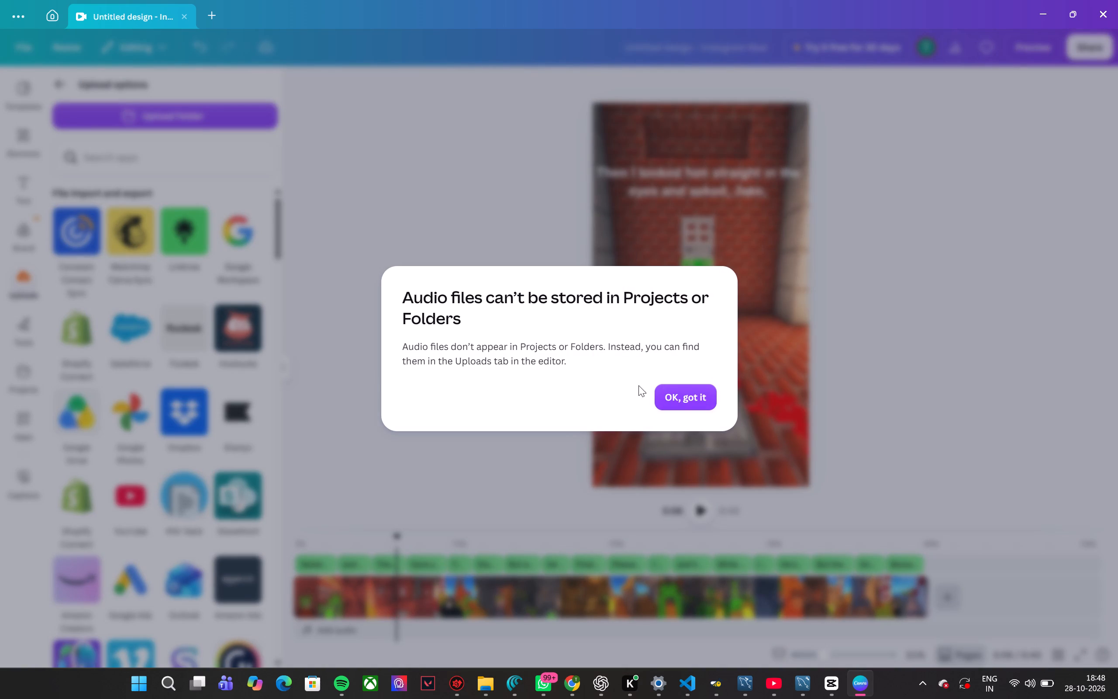
{"action": "left_click", "coordinate": [664, 398]}
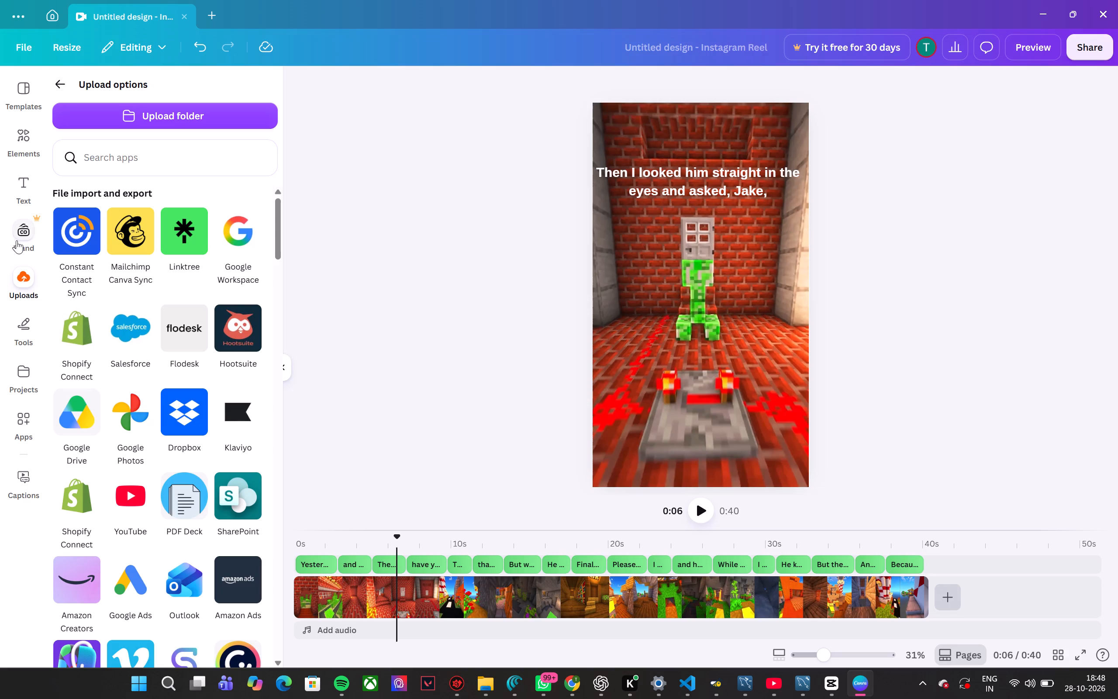
Open the uploaded "reel voices" folder among the design's uploads.
{"action": "left_click", "coordinate": [20, 289]}
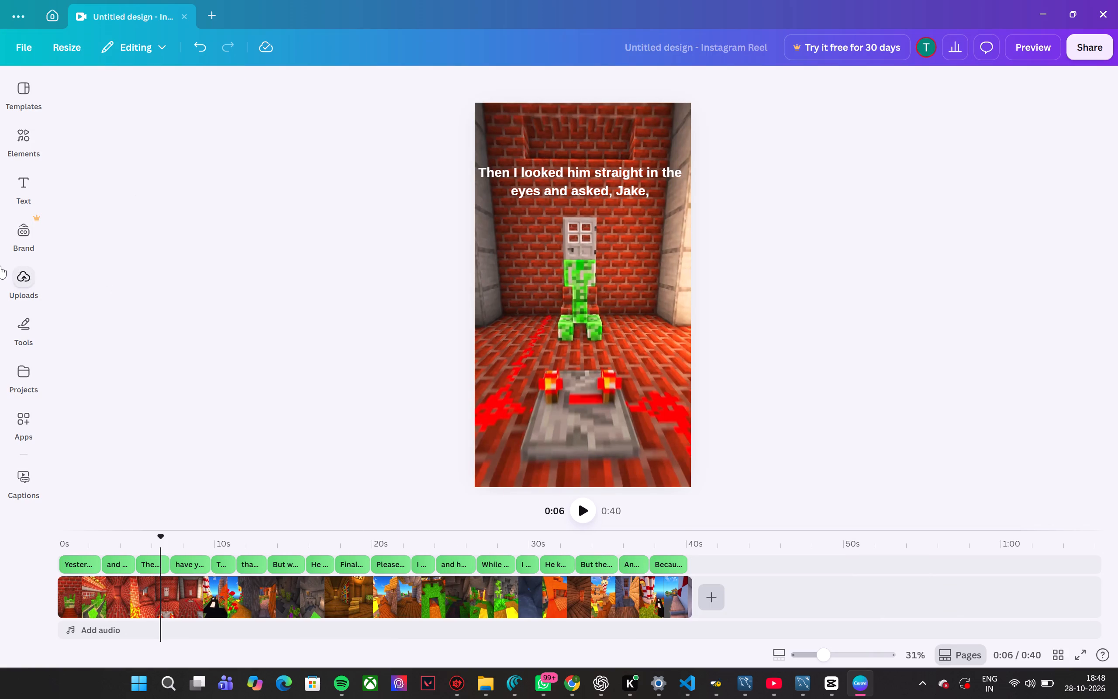
{"action": "left_click", "coordinate": [20, 289]}
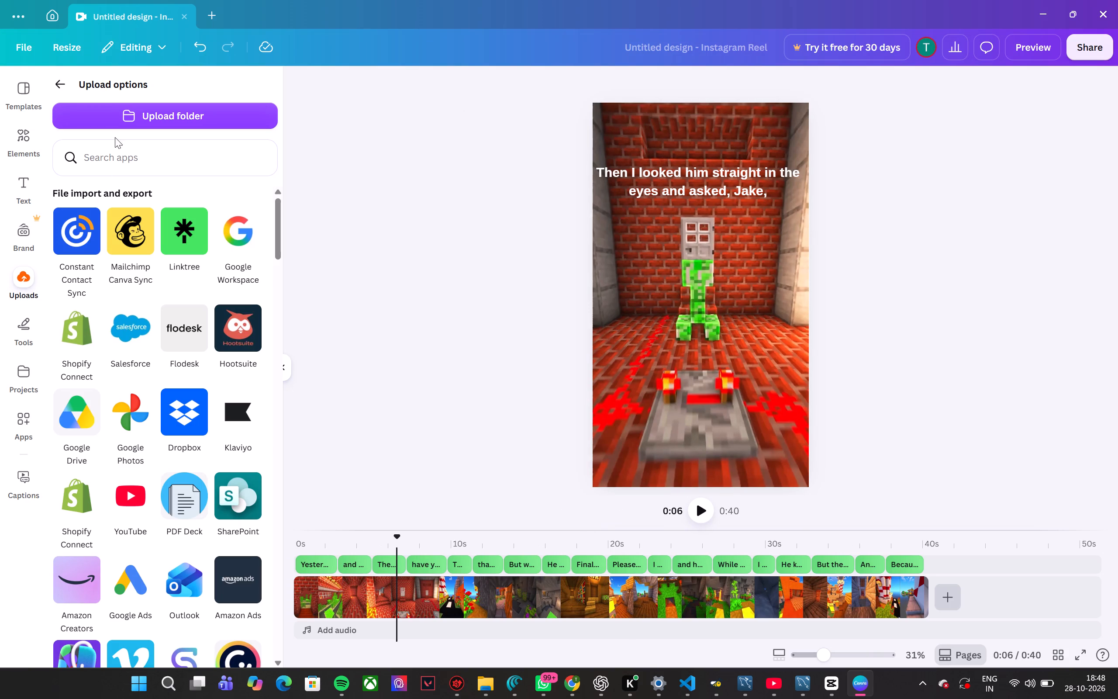
{"action": "left_click", "coordinate": [62, 84]}
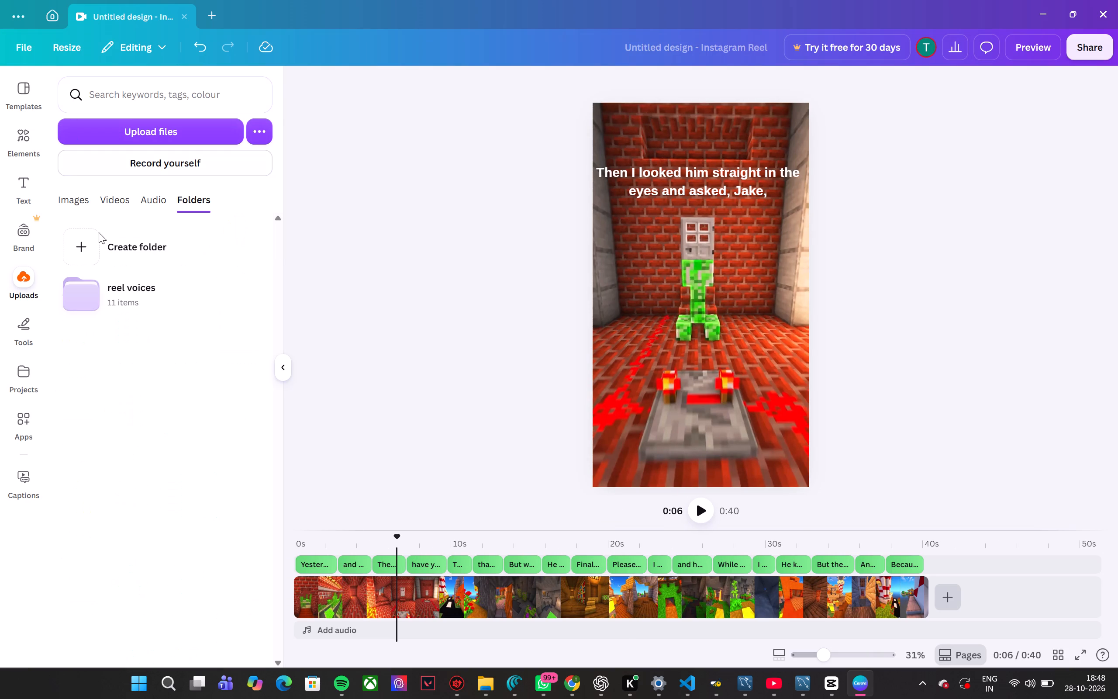
{"action": "left_click", "coordinate": [110, 295]}
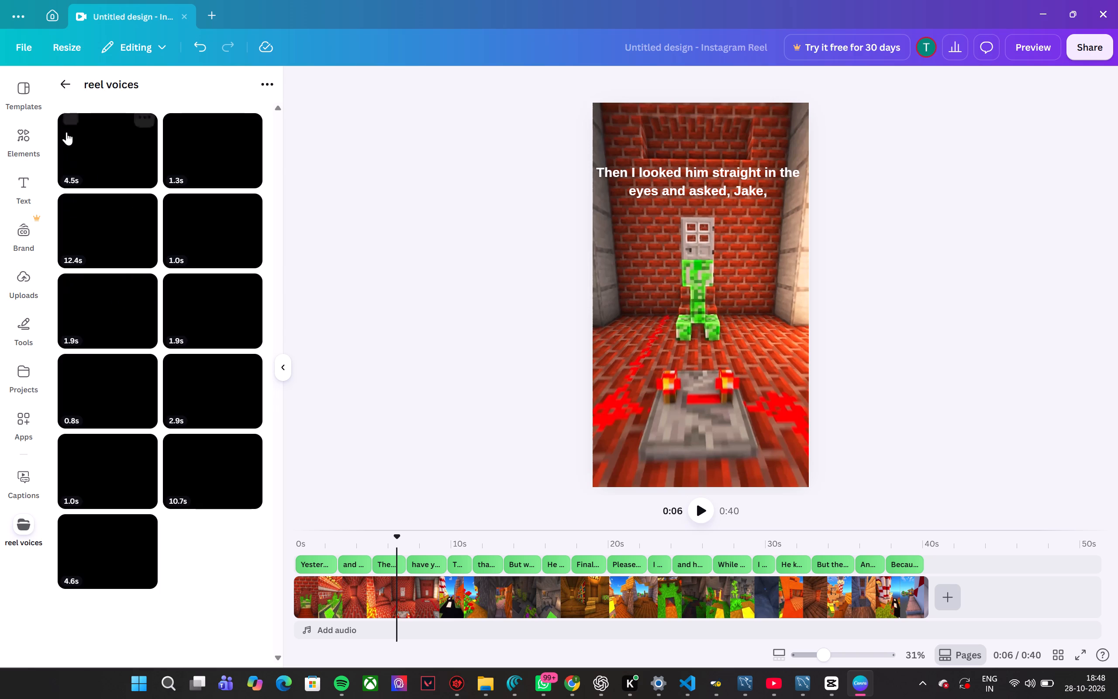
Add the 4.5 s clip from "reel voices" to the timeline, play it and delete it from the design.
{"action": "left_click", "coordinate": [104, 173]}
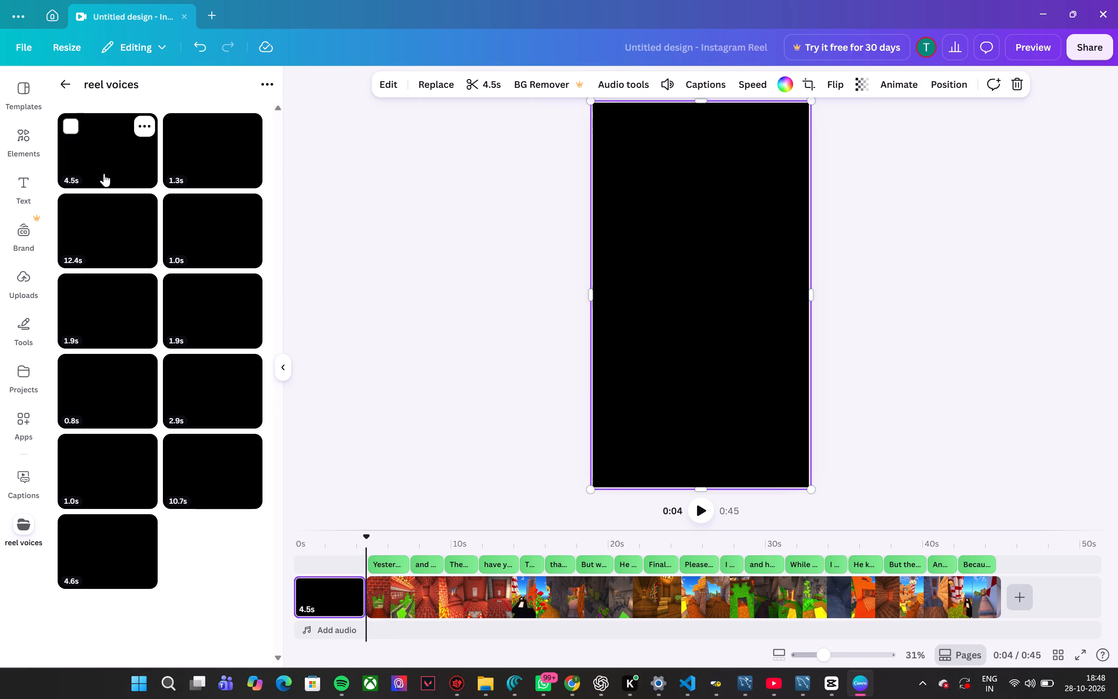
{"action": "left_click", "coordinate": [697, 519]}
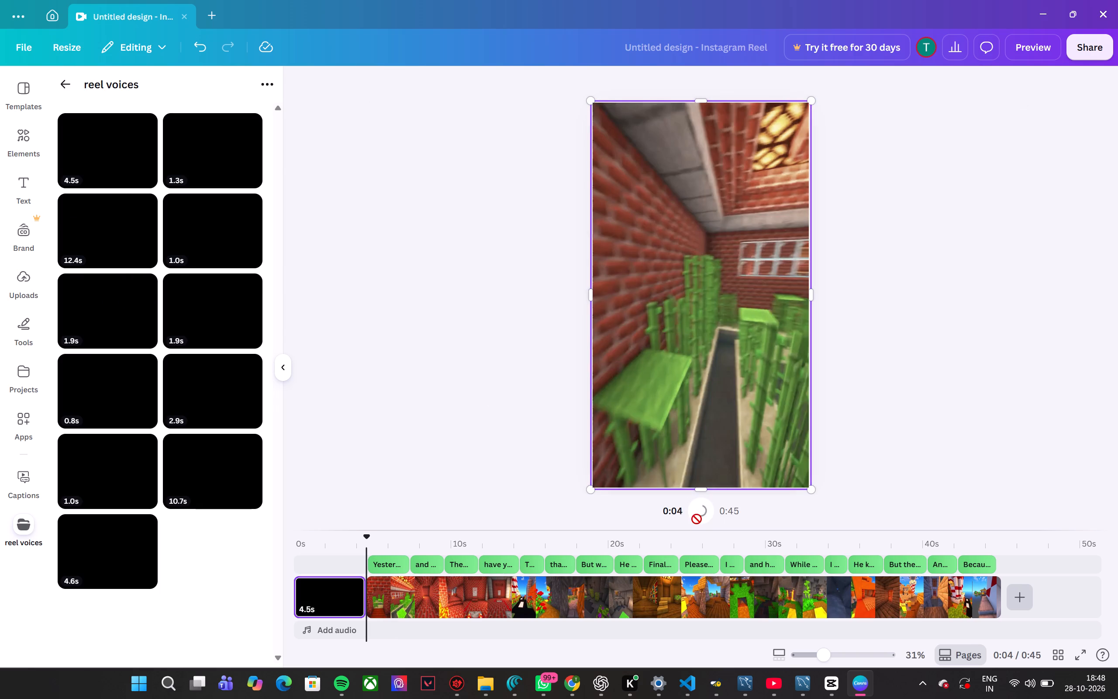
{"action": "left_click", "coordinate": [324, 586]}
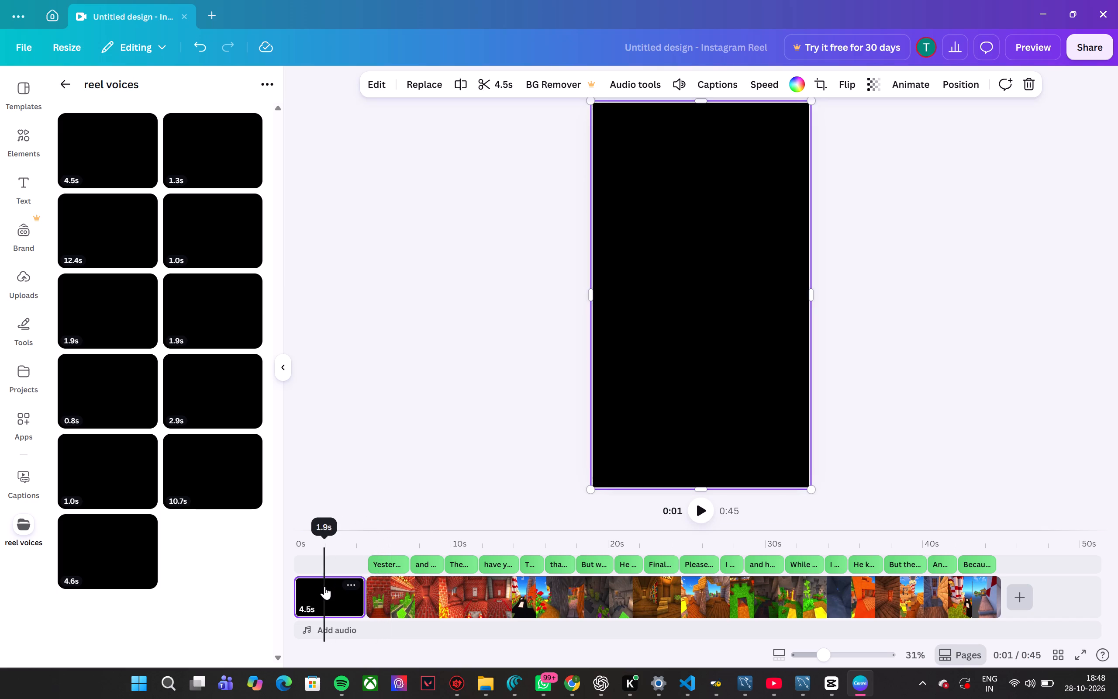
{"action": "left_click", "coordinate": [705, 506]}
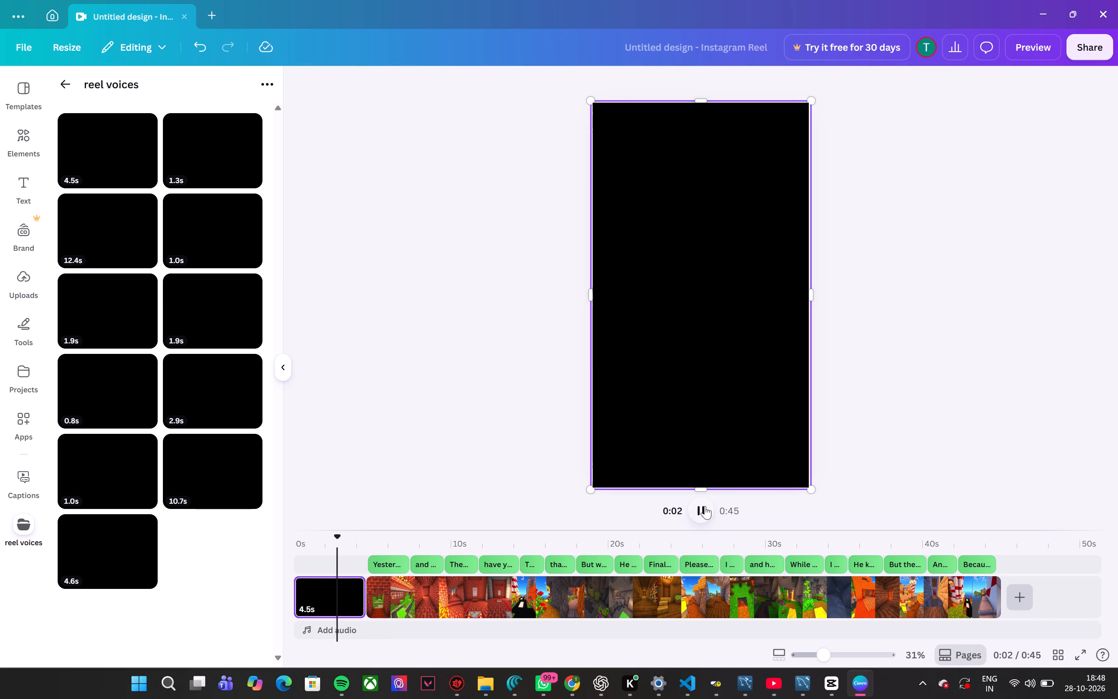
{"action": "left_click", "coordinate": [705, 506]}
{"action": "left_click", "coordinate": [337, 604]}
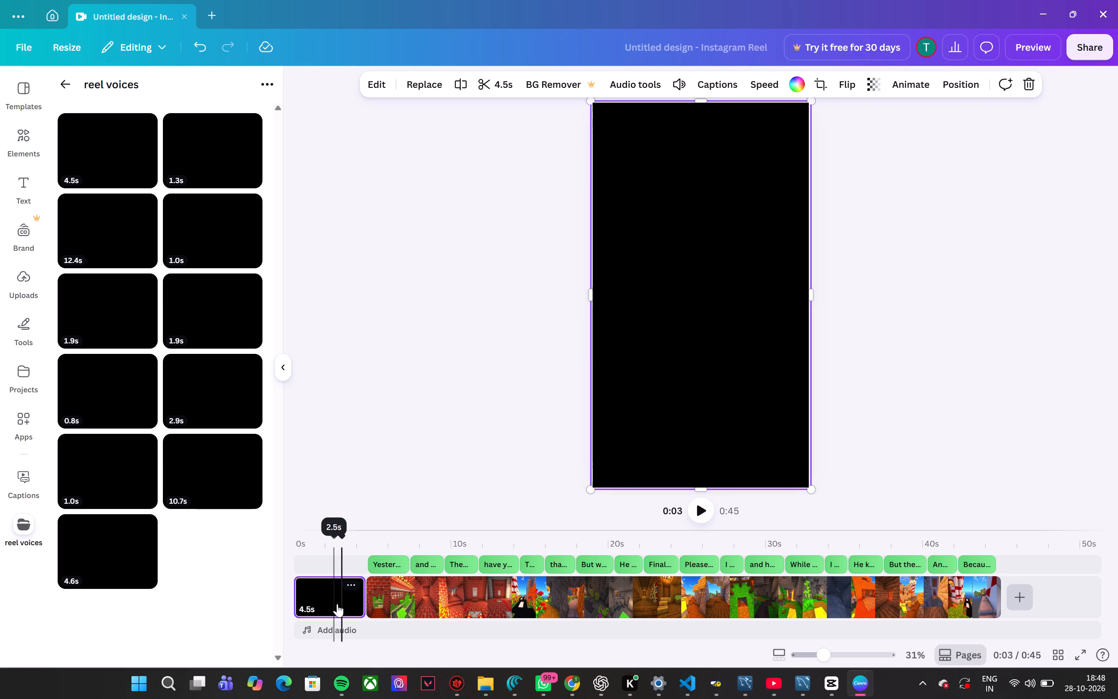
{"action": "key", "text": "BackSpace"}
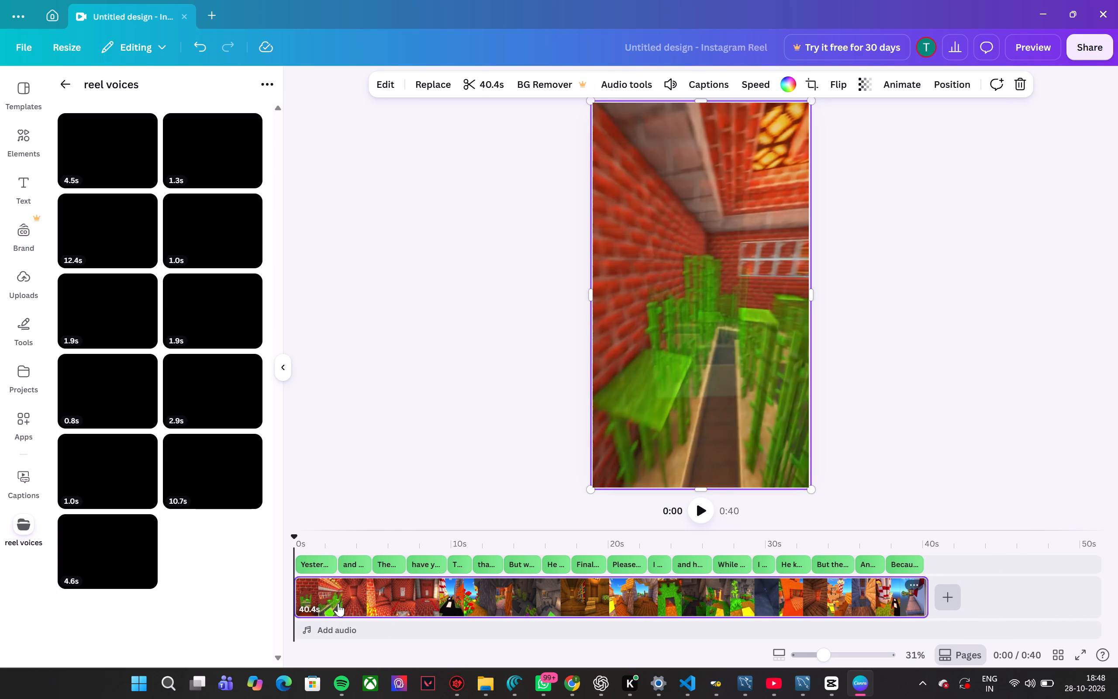
Add the 1.0 s error_CDOxCYm clip from "reel voices" at the start of the timeline and play it.
{"action": "left_click", "coordinate": [70, 481]}
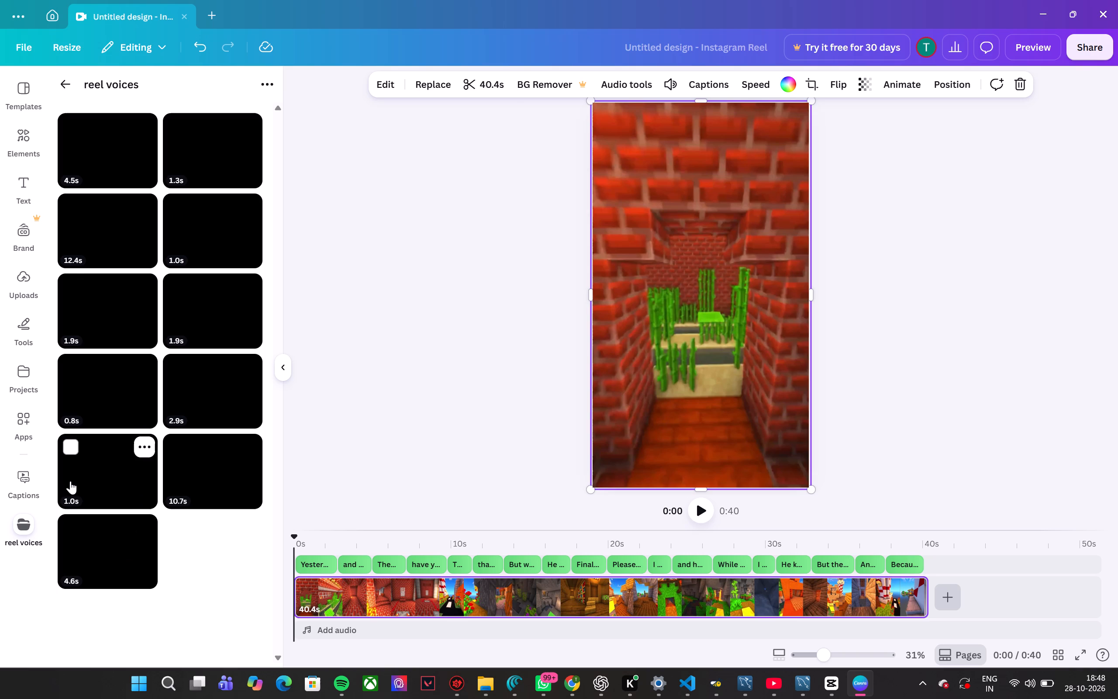
{"action": "left_click", "coordinate": [70, 442]}
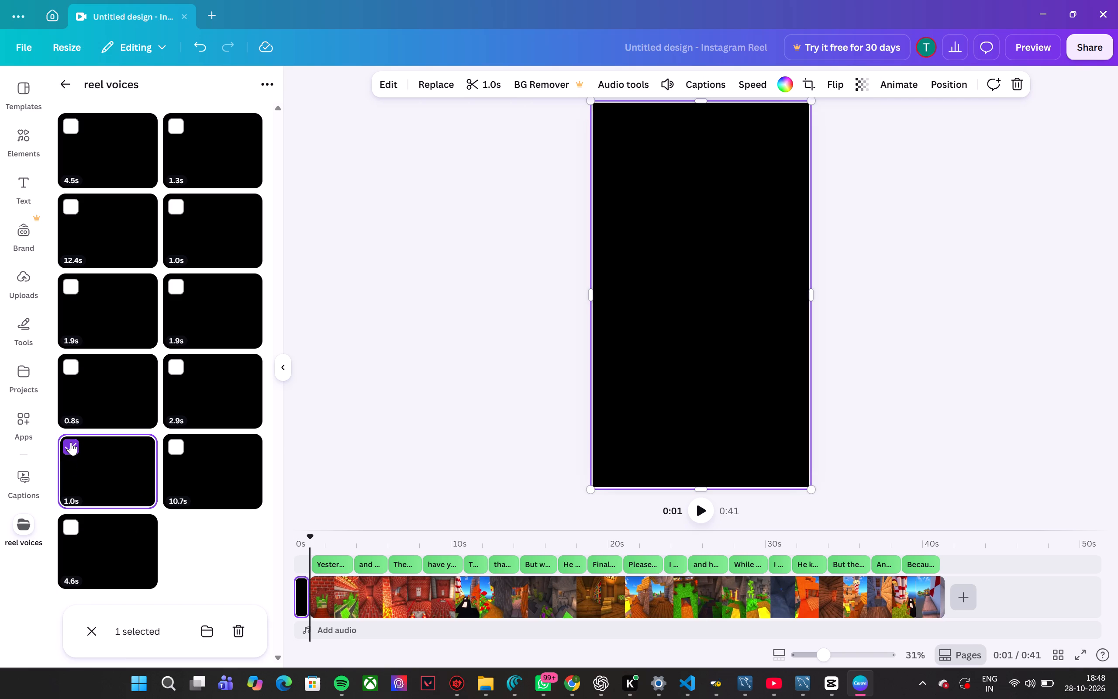
{"action": "left_click", "coordinate": [72, 443]}
{"action": "left_click", "coordinate": [145, 449]}
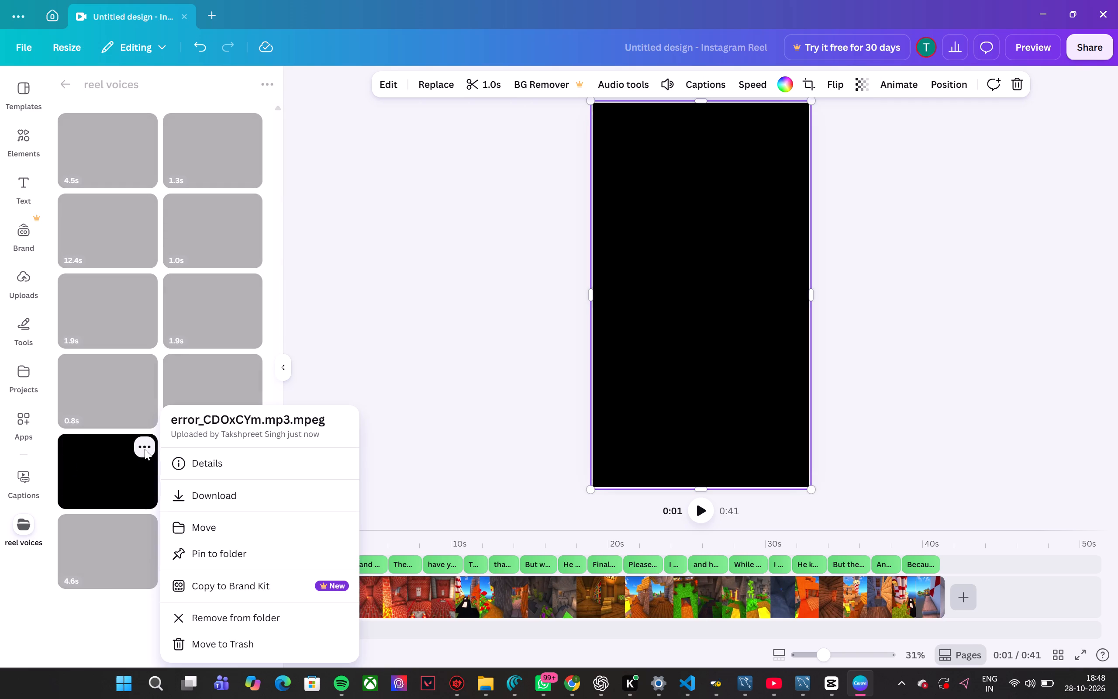
{"action": "left_click", "coordinate": [129, 467]}
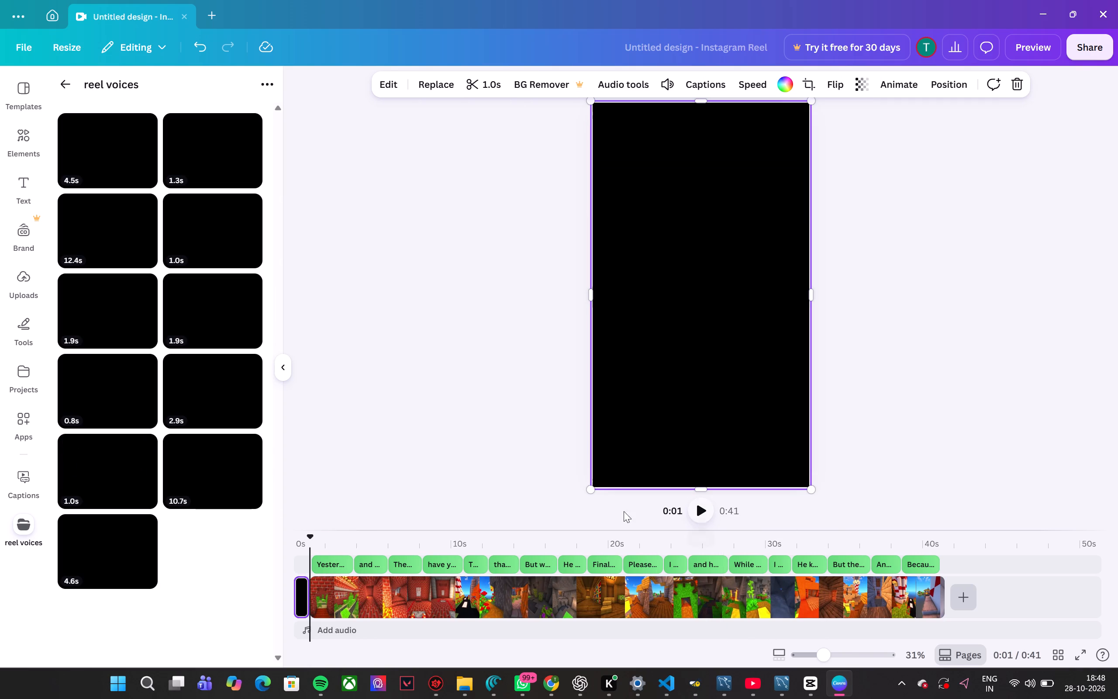
{"action": "left_click", "coordinate": [304, 584]}
{"action": "left_click", "coordinate": [298, 595]}
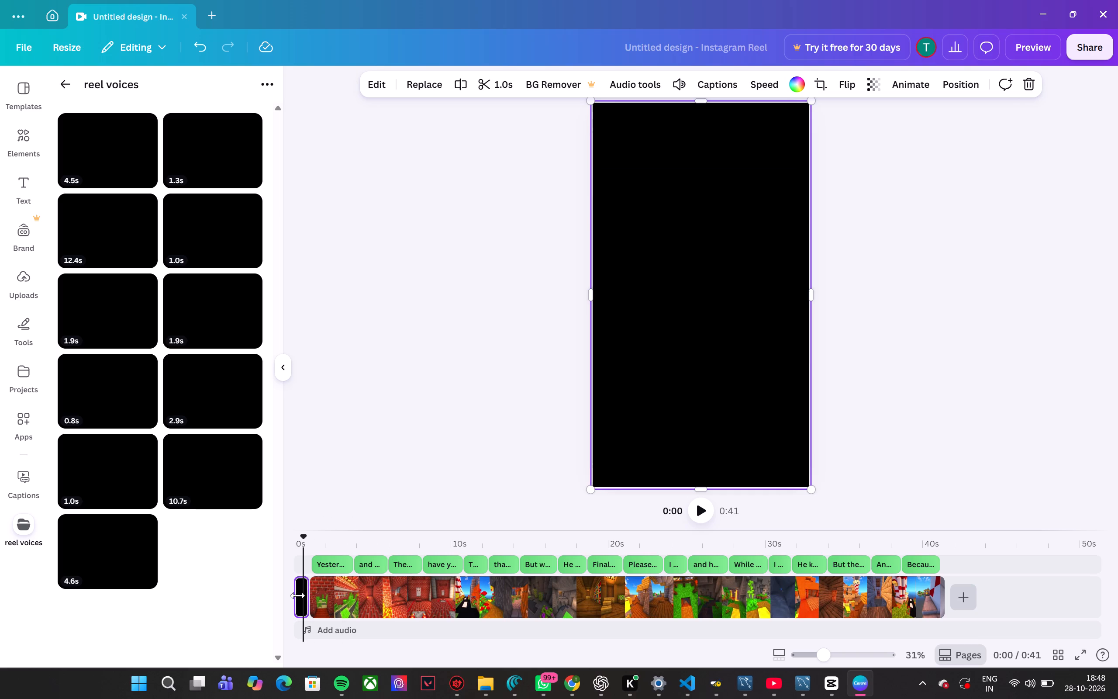
{"action": "left_click", "coordinate": [697, 521]}
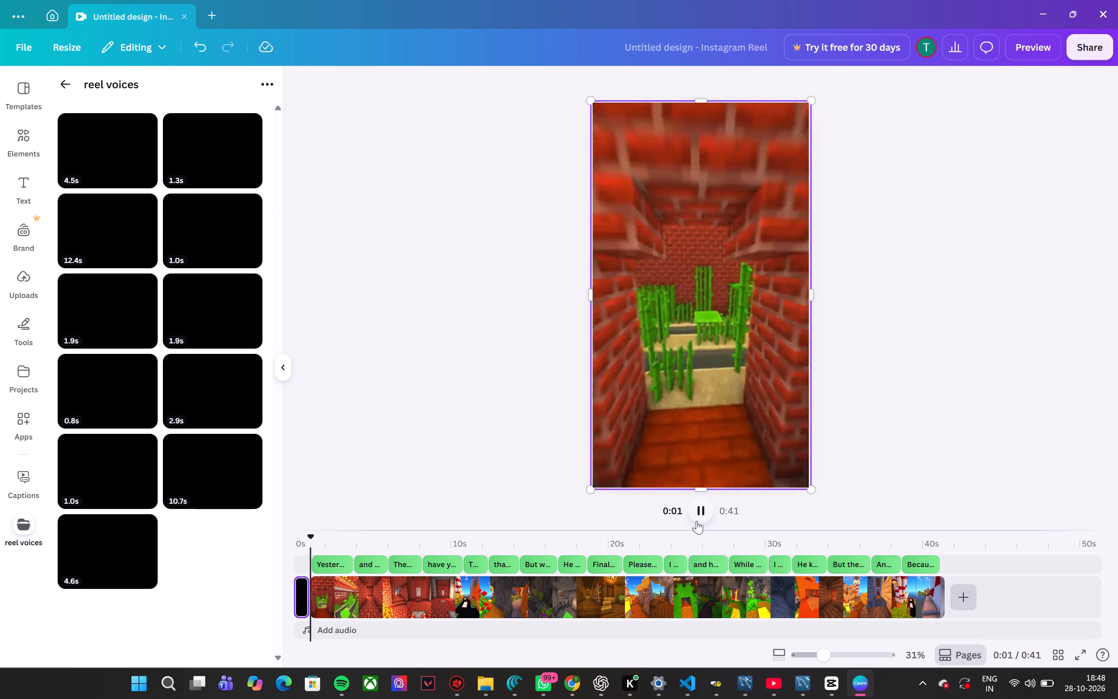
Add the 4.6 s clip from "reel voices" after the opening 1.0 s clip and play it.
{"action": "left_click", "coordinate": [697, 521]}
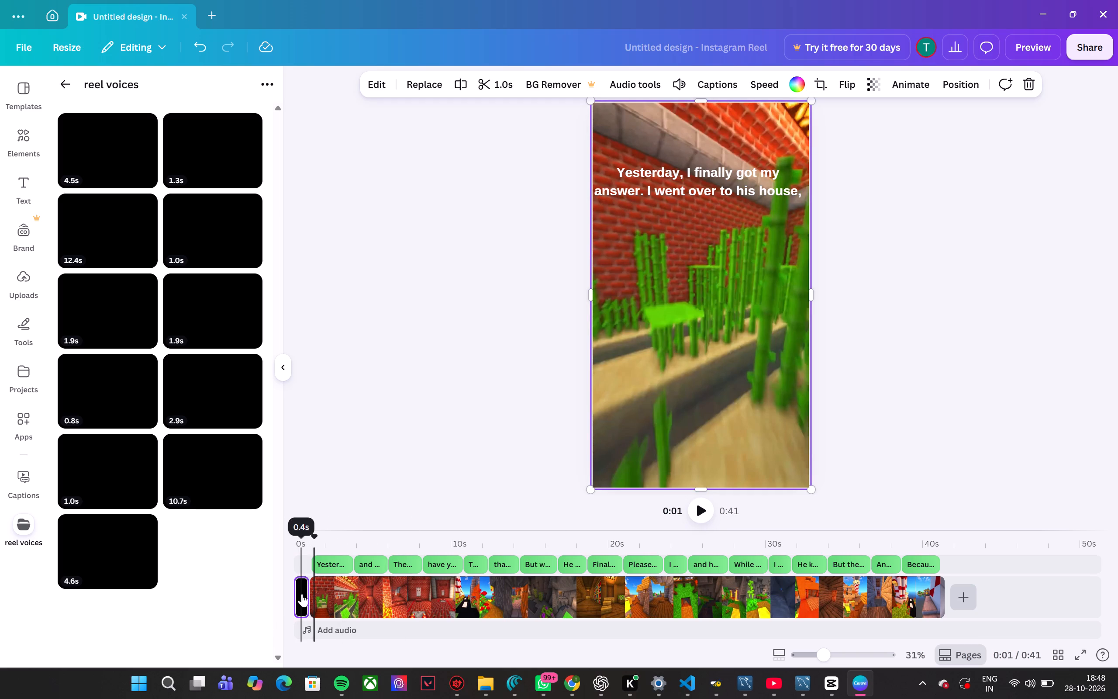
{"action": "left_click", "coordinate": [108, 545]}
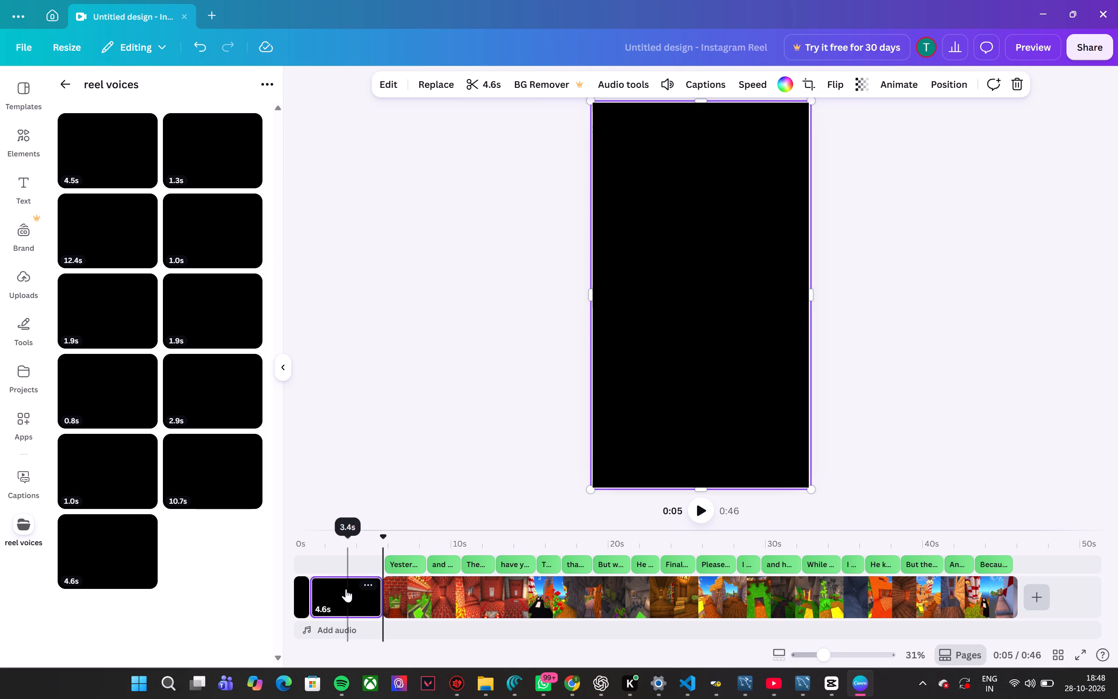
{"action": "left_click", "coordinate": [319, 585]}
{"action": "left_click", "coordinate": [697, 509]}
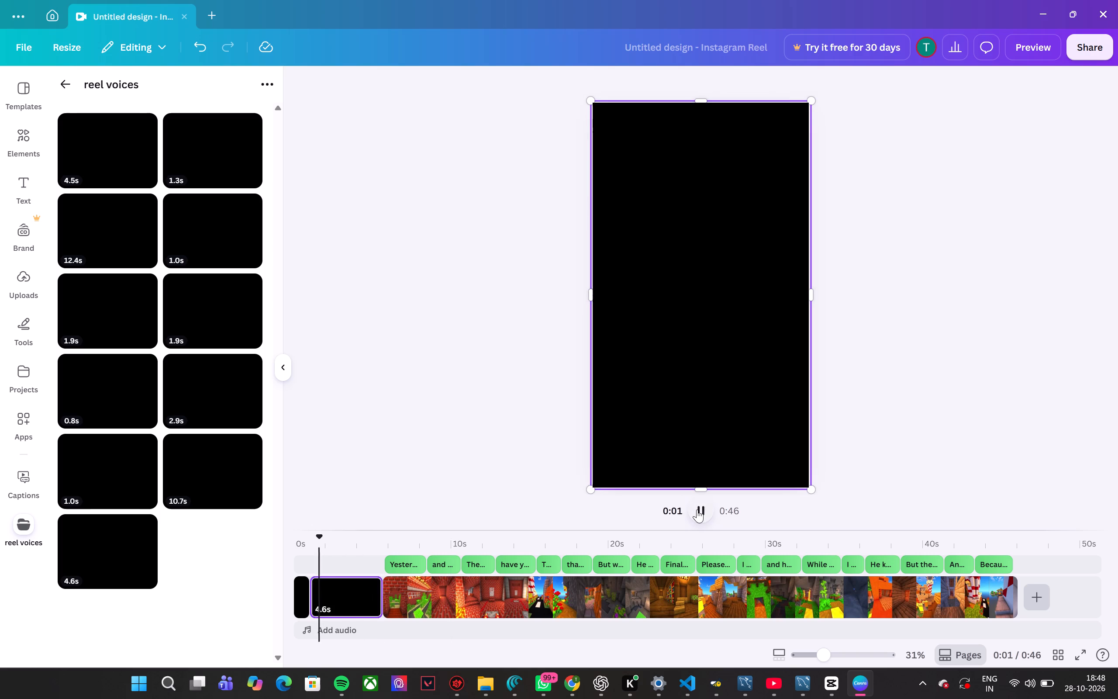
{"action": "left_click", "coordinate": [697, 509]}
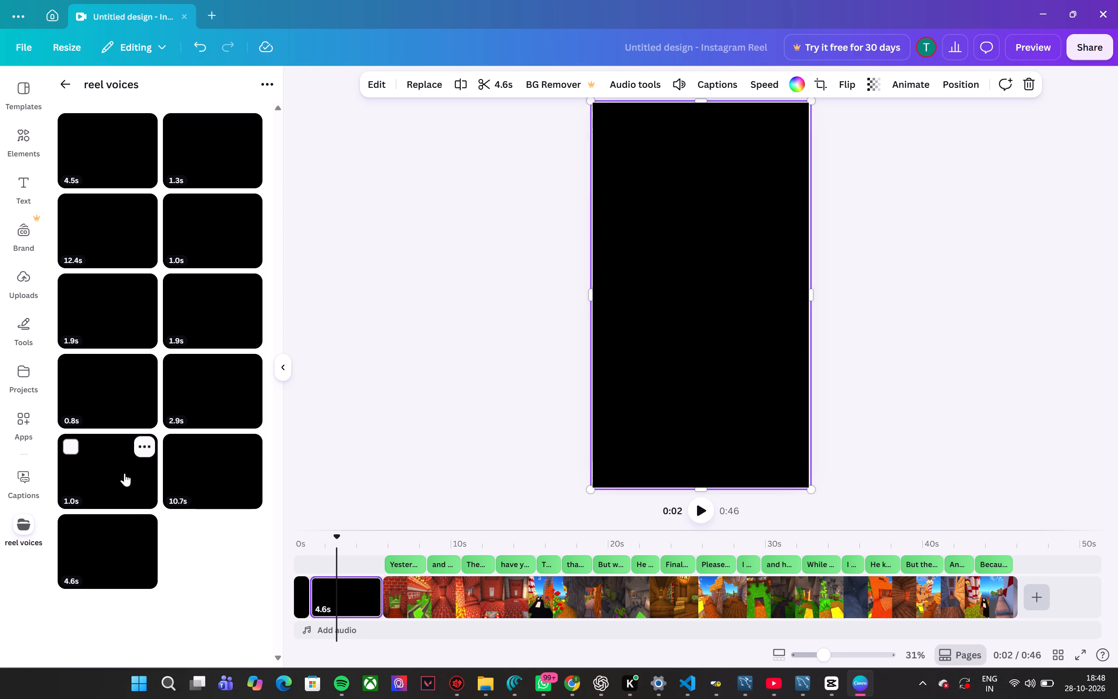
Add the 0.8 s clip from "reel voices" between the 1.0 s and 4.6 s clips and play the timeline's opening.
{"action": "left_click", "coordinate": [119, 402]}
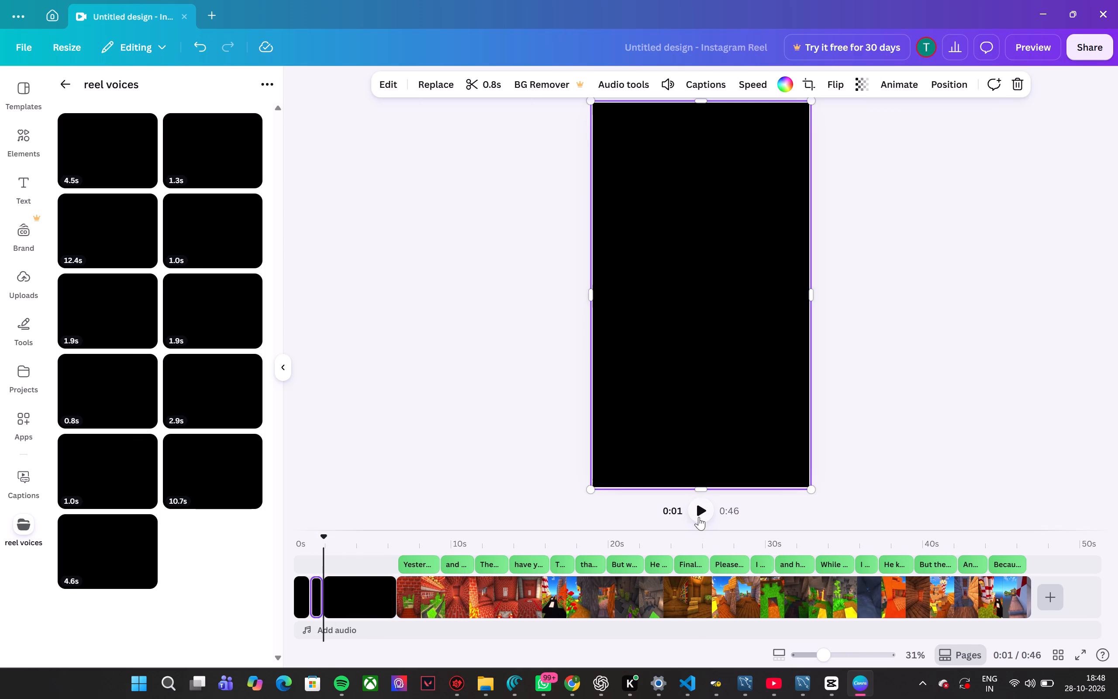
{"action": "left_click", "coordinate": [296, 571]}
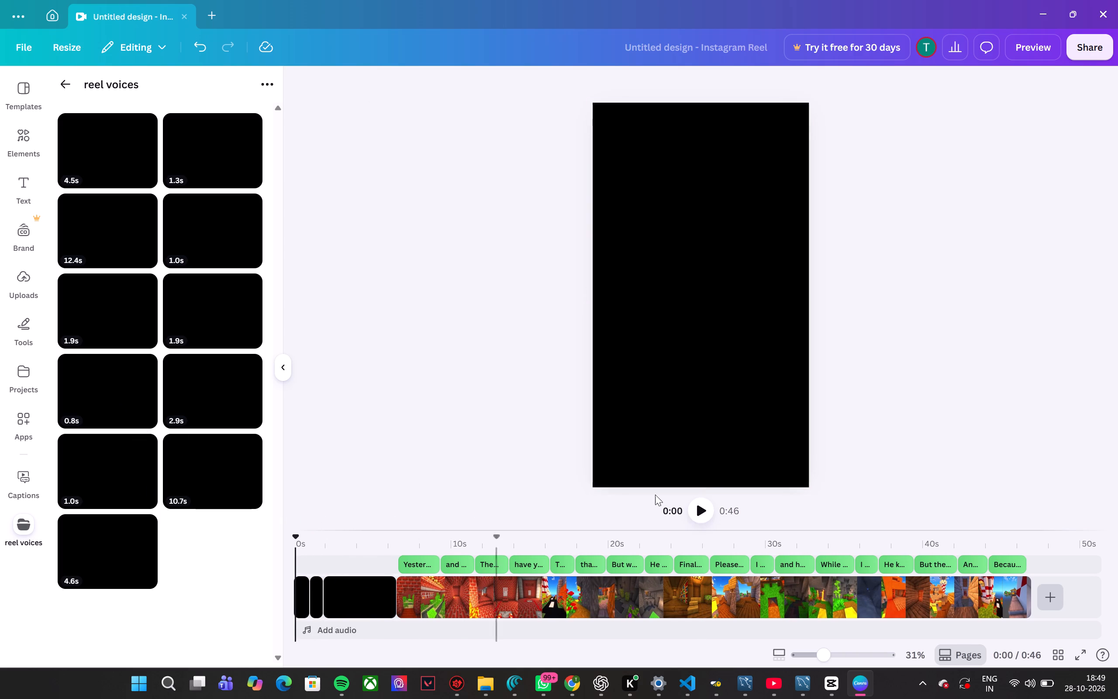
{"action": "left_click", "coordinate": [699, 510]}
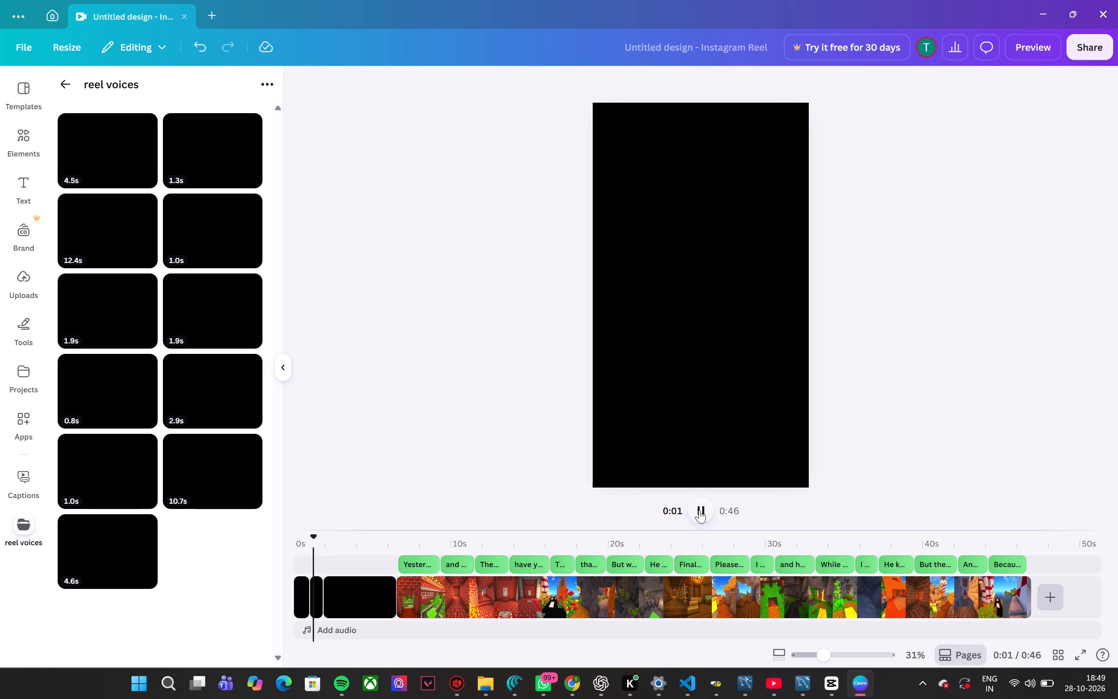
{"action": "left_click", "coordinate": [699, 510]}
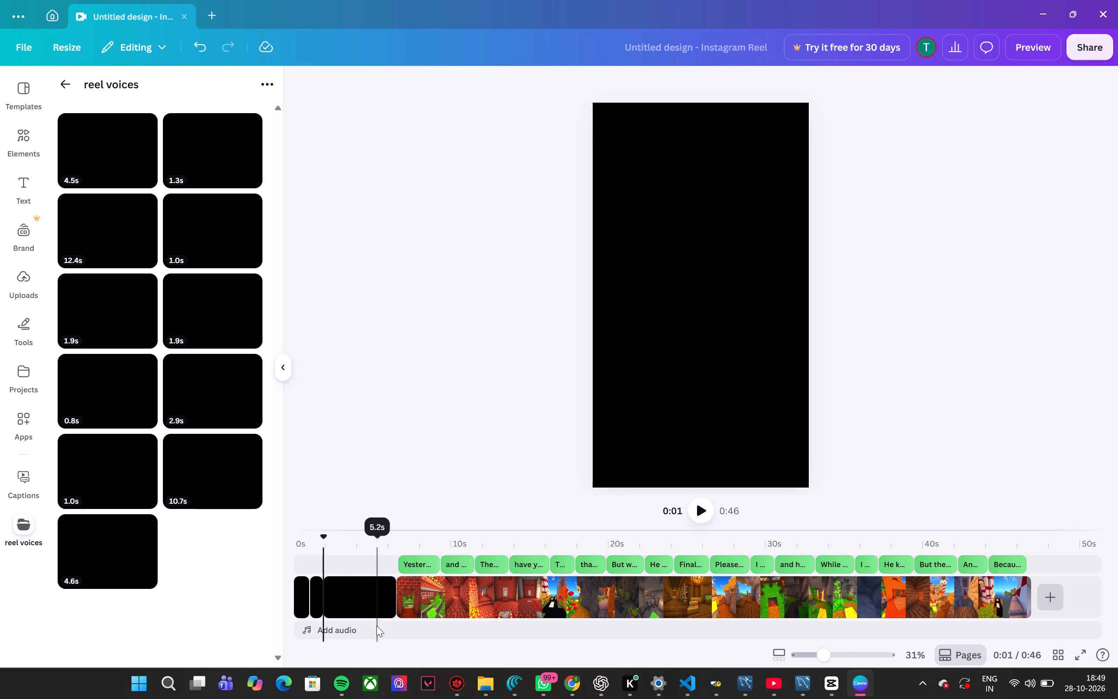
Delete the three black test clips (4.6 s, 1.0 s and 0.8 s) from the start of the timeline.
{"action": "left_click", "coordinate": [360, 595]}
{"action": "key", "text": "BackSpace"}
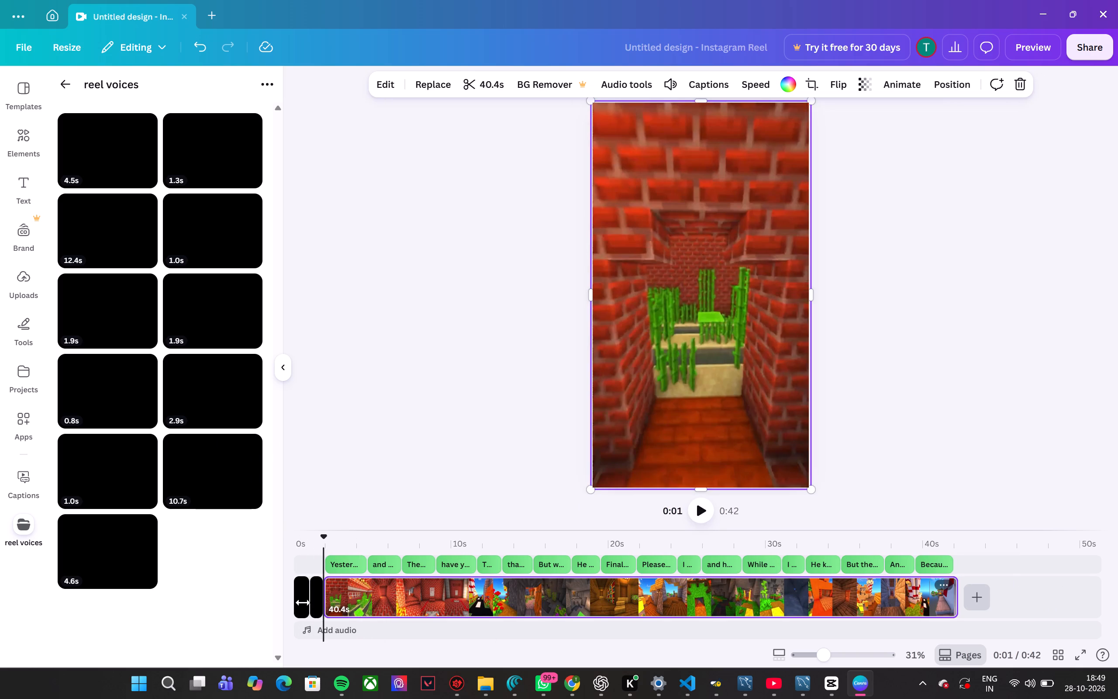
{"action": "left_click", "coordinate": [304, 603]}
{"action": "key", "text": "BackSpace"}
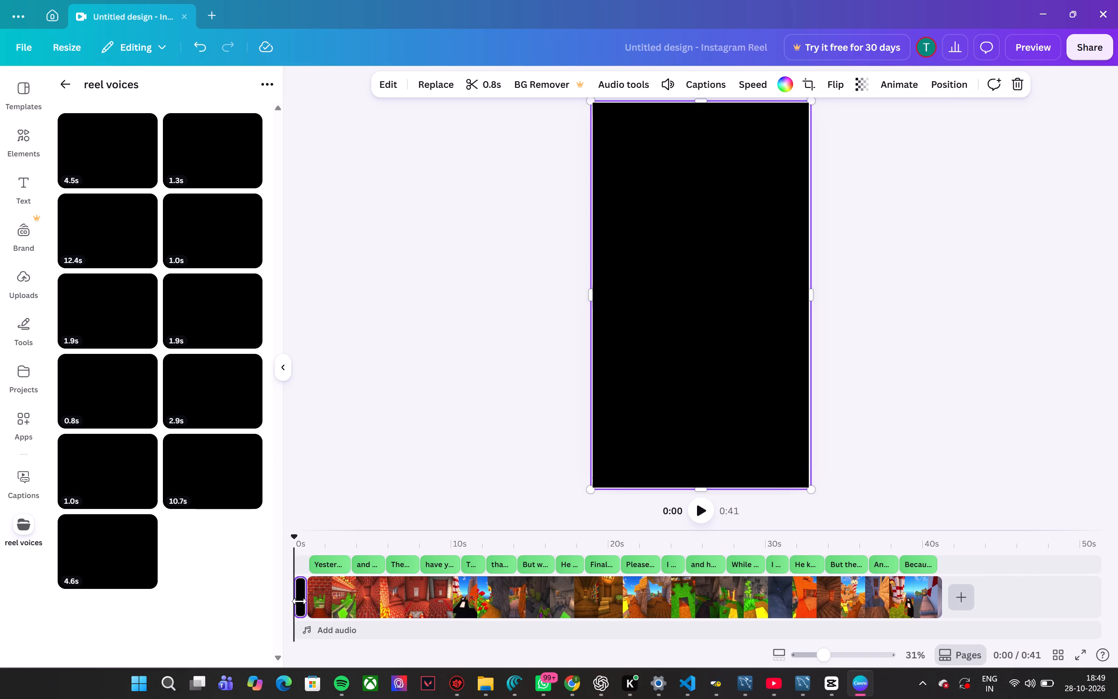
{"action": "left_click", "coordinate": [300, 601]}
{"action": "key", "text": "BackSpace"}
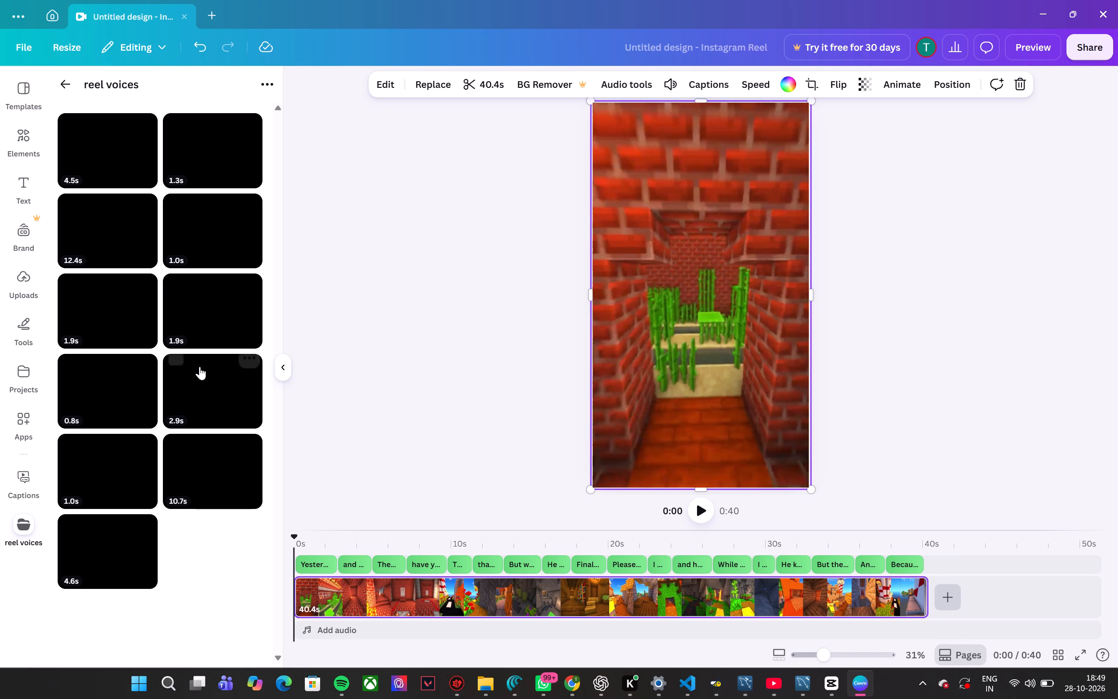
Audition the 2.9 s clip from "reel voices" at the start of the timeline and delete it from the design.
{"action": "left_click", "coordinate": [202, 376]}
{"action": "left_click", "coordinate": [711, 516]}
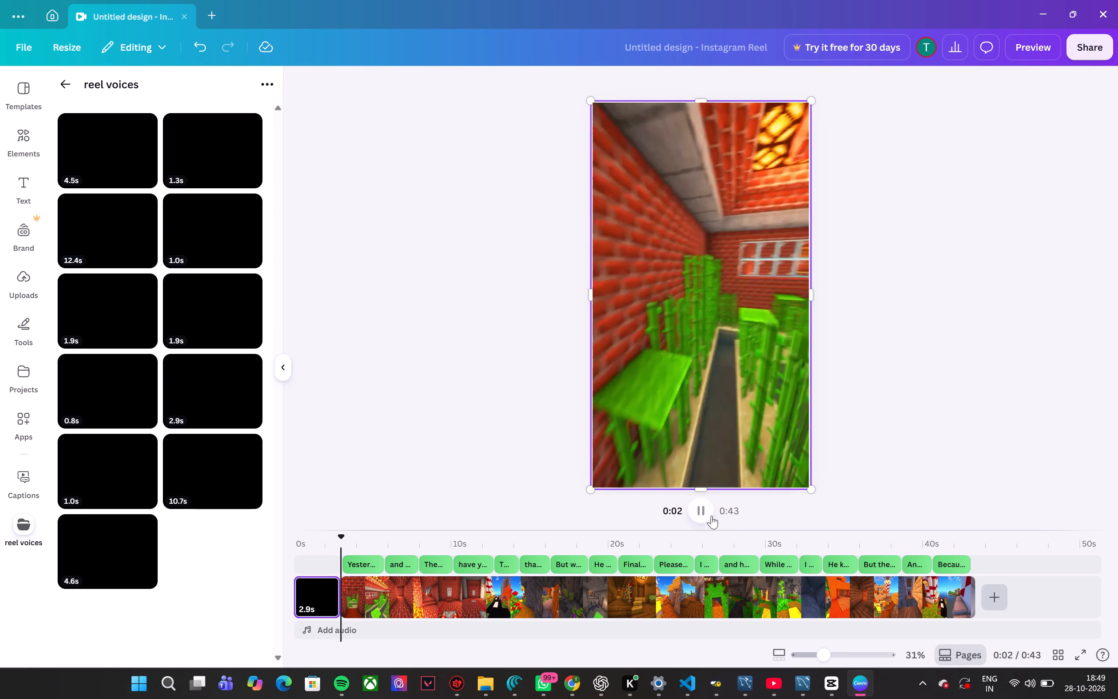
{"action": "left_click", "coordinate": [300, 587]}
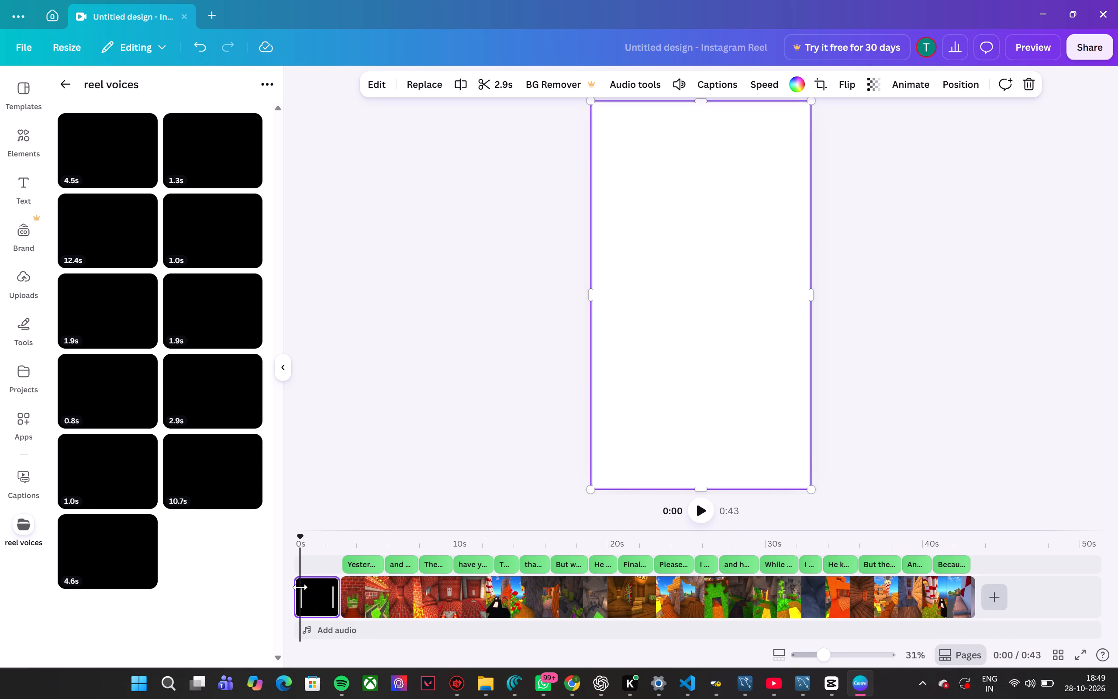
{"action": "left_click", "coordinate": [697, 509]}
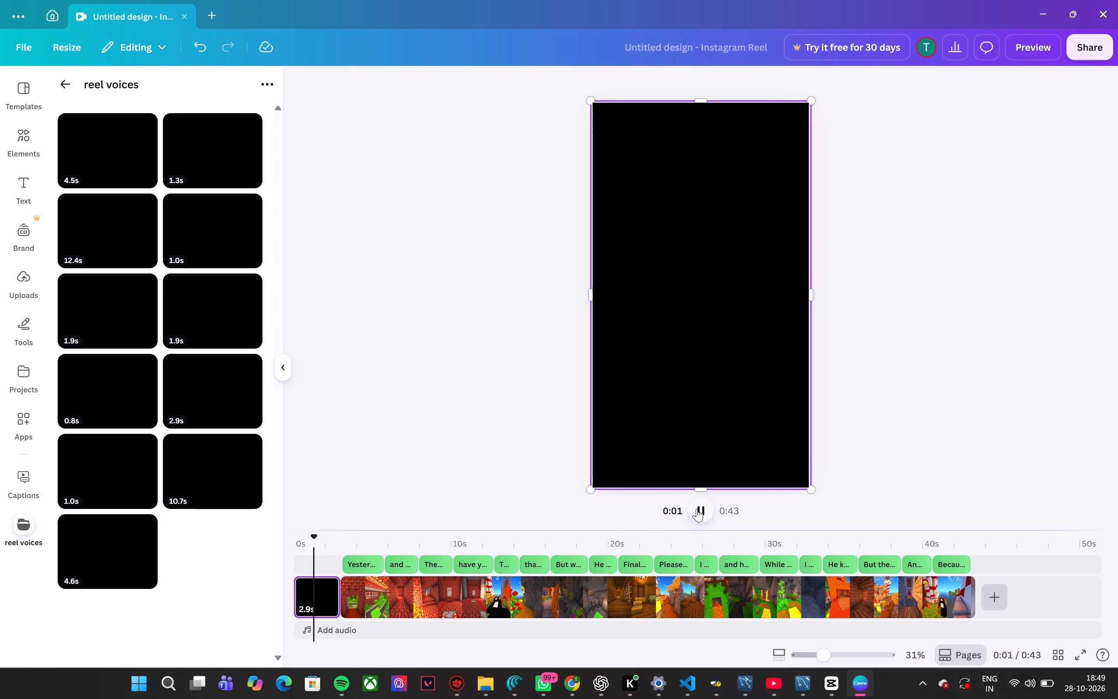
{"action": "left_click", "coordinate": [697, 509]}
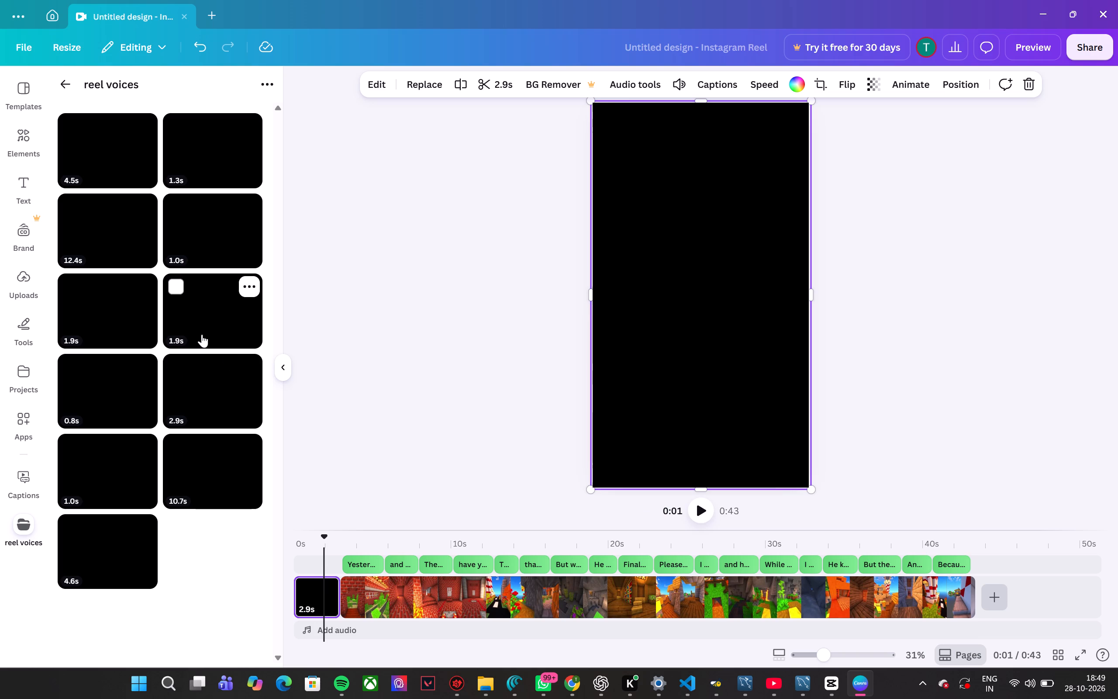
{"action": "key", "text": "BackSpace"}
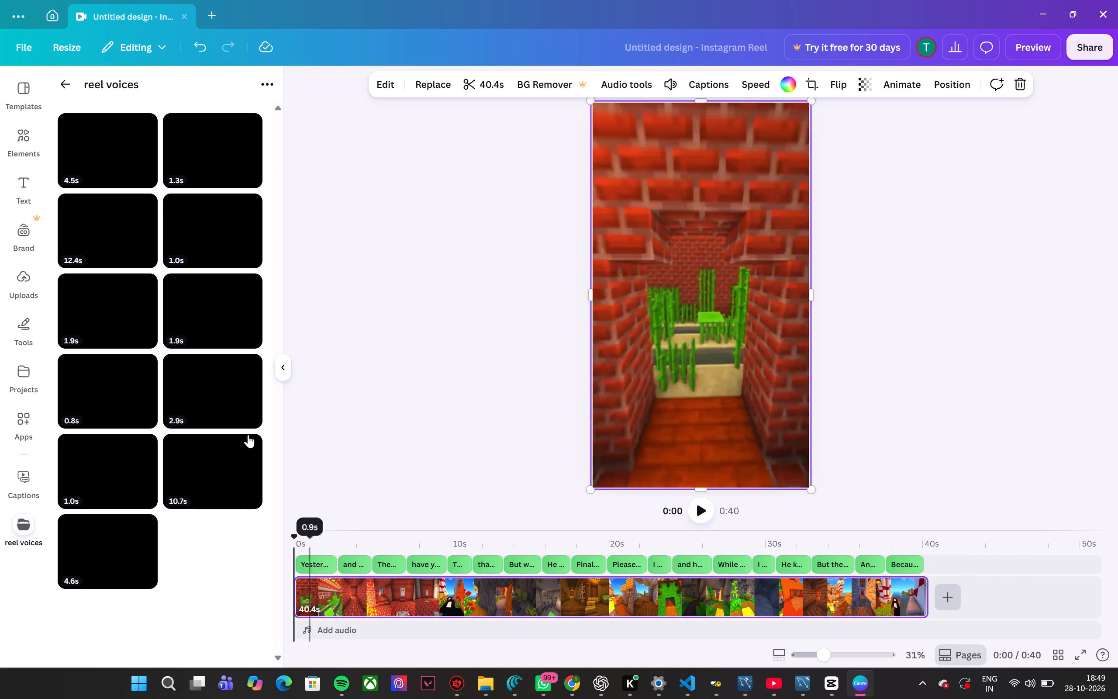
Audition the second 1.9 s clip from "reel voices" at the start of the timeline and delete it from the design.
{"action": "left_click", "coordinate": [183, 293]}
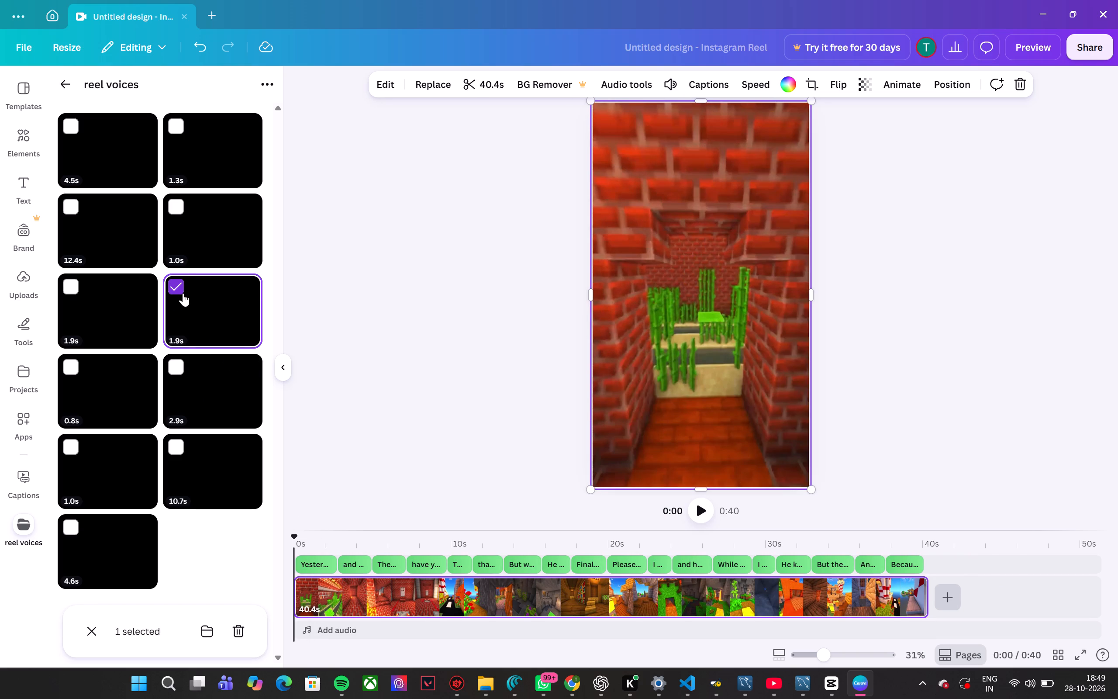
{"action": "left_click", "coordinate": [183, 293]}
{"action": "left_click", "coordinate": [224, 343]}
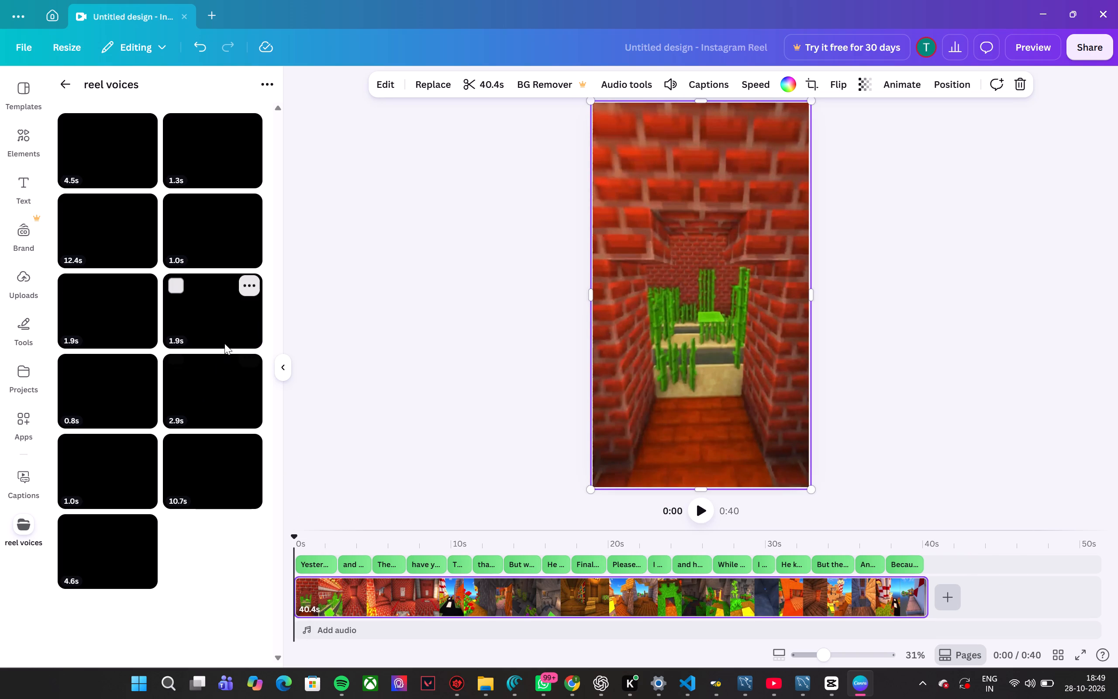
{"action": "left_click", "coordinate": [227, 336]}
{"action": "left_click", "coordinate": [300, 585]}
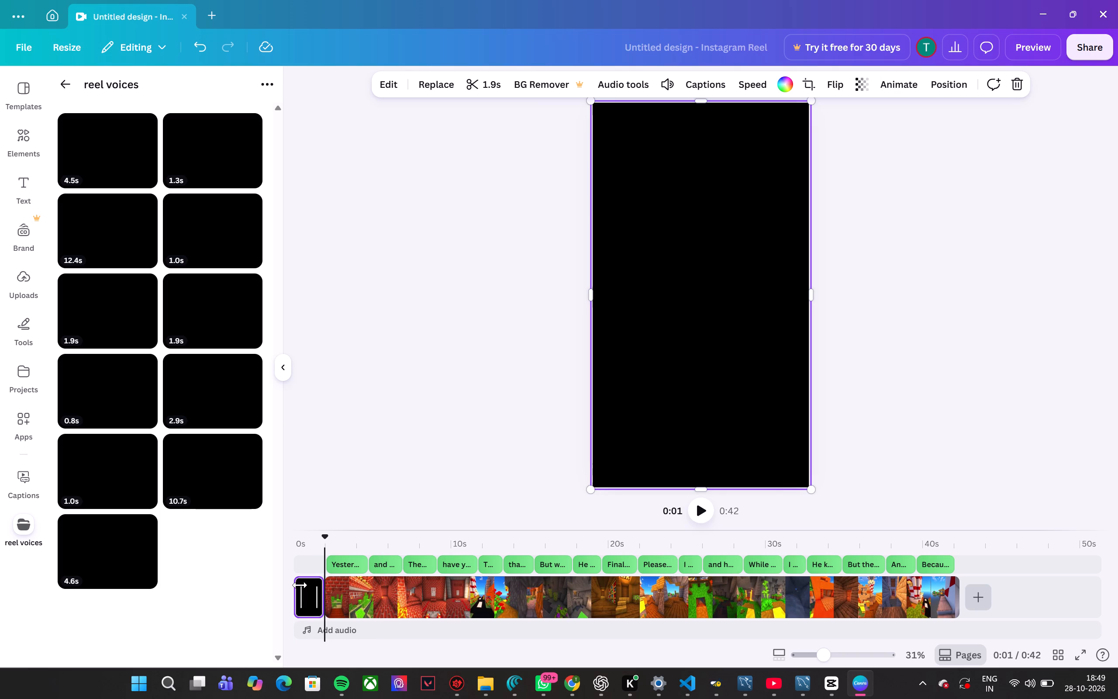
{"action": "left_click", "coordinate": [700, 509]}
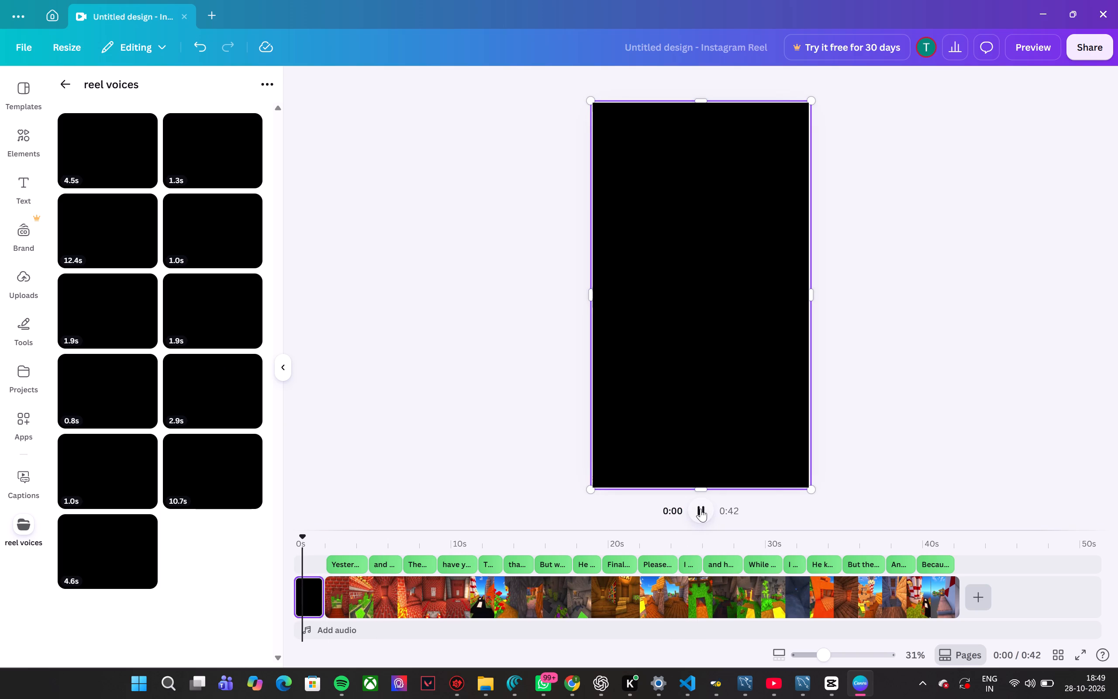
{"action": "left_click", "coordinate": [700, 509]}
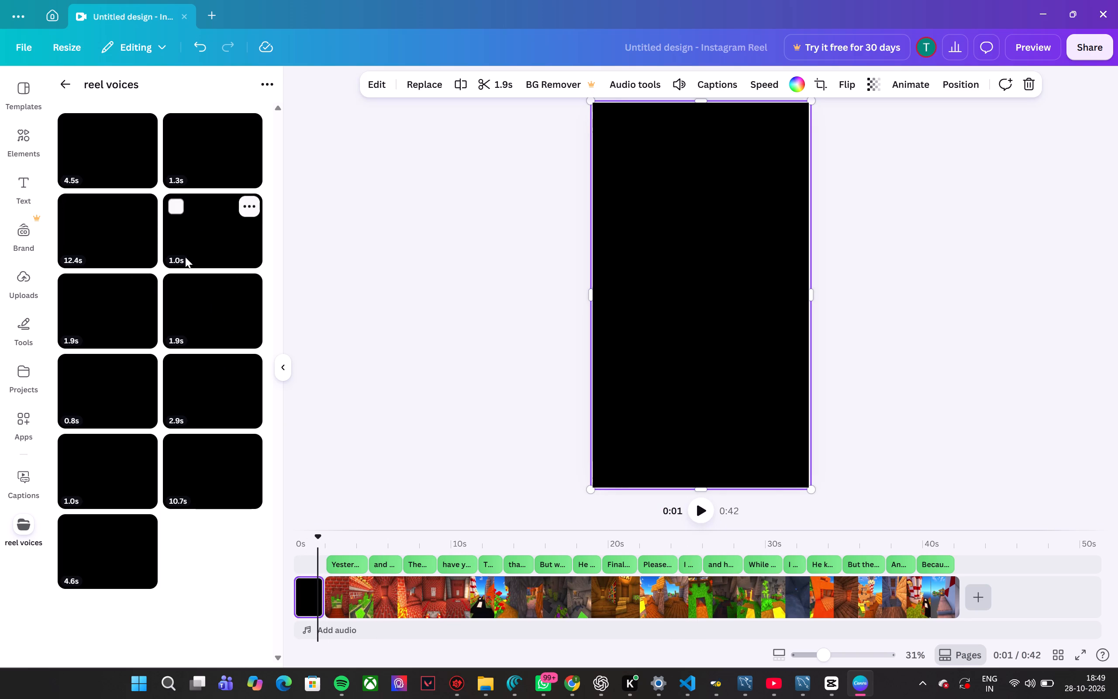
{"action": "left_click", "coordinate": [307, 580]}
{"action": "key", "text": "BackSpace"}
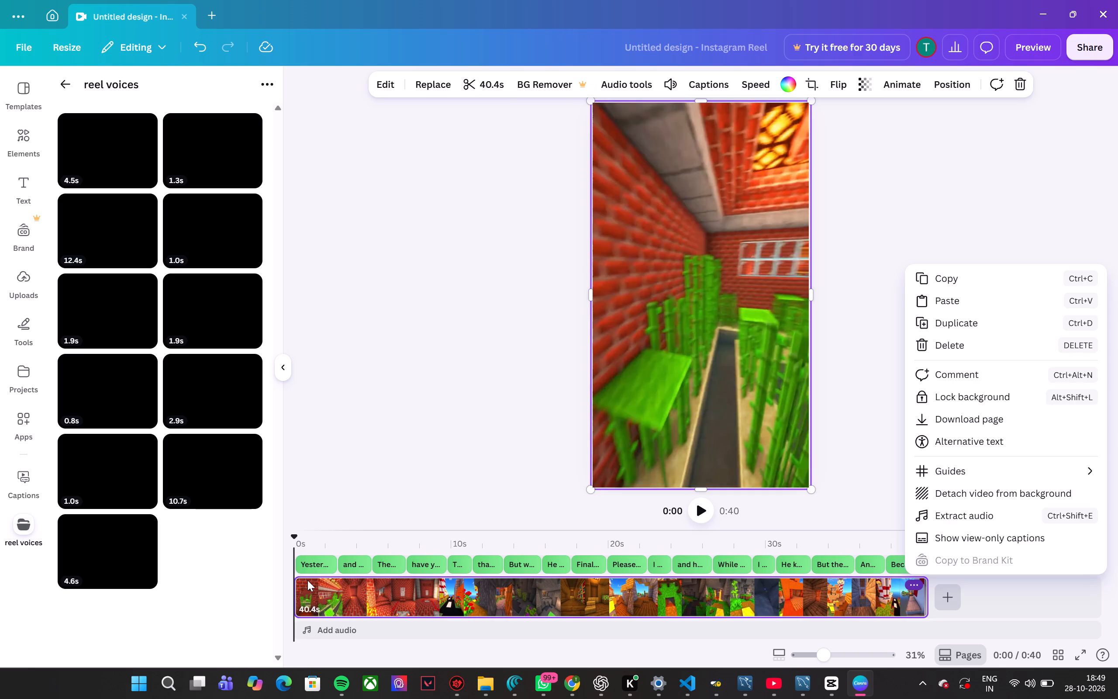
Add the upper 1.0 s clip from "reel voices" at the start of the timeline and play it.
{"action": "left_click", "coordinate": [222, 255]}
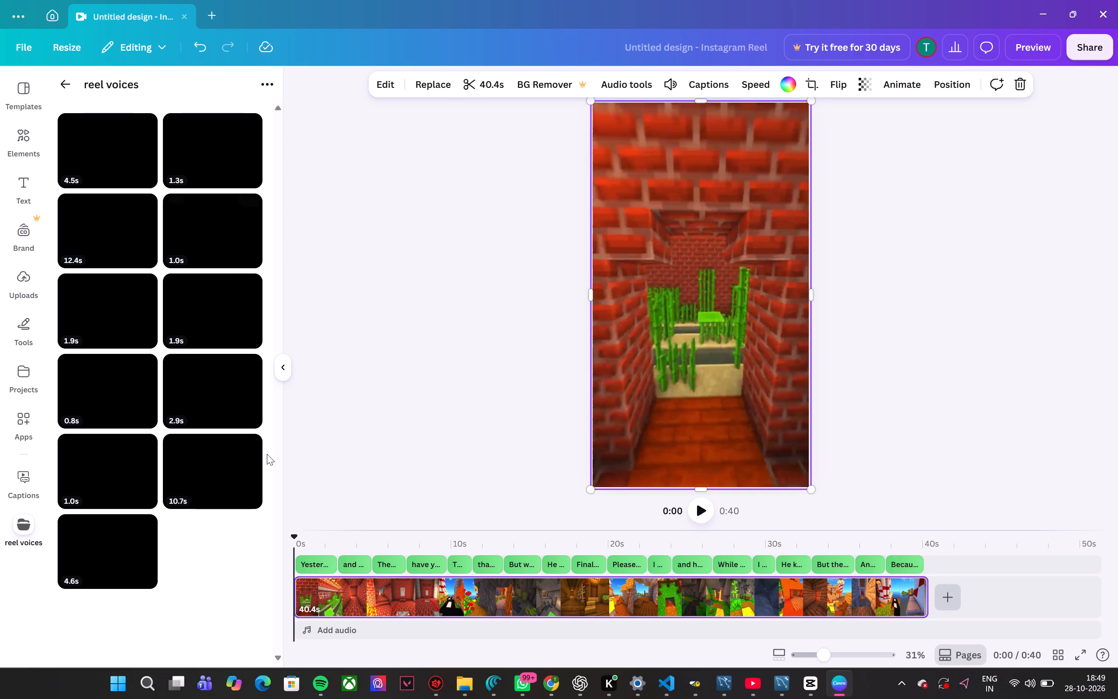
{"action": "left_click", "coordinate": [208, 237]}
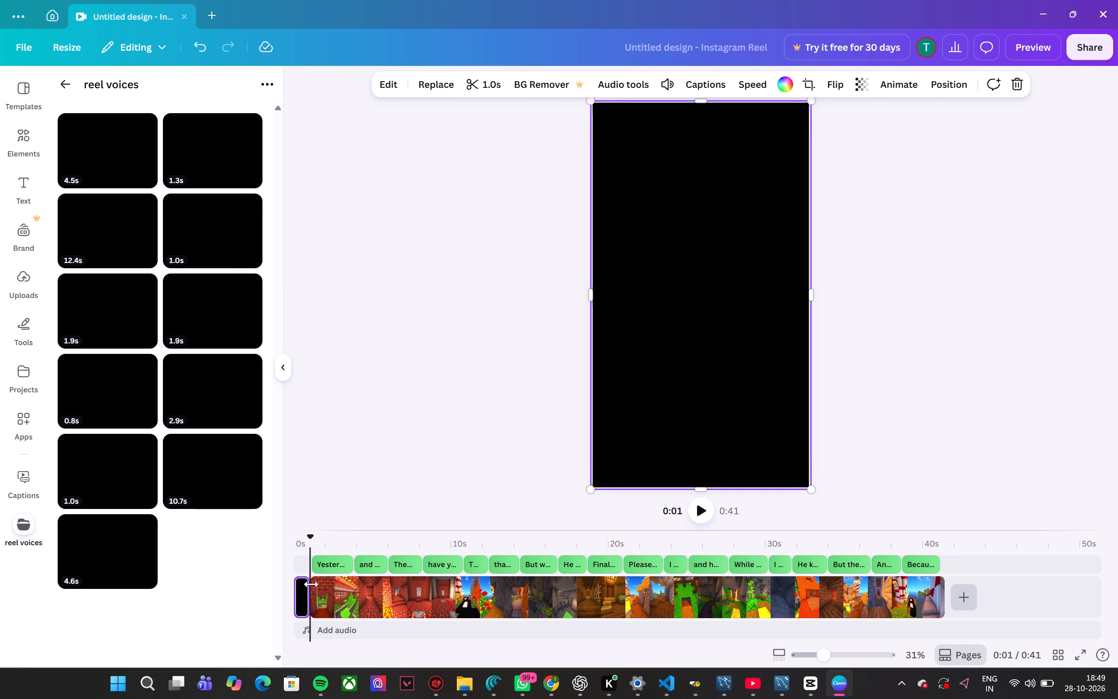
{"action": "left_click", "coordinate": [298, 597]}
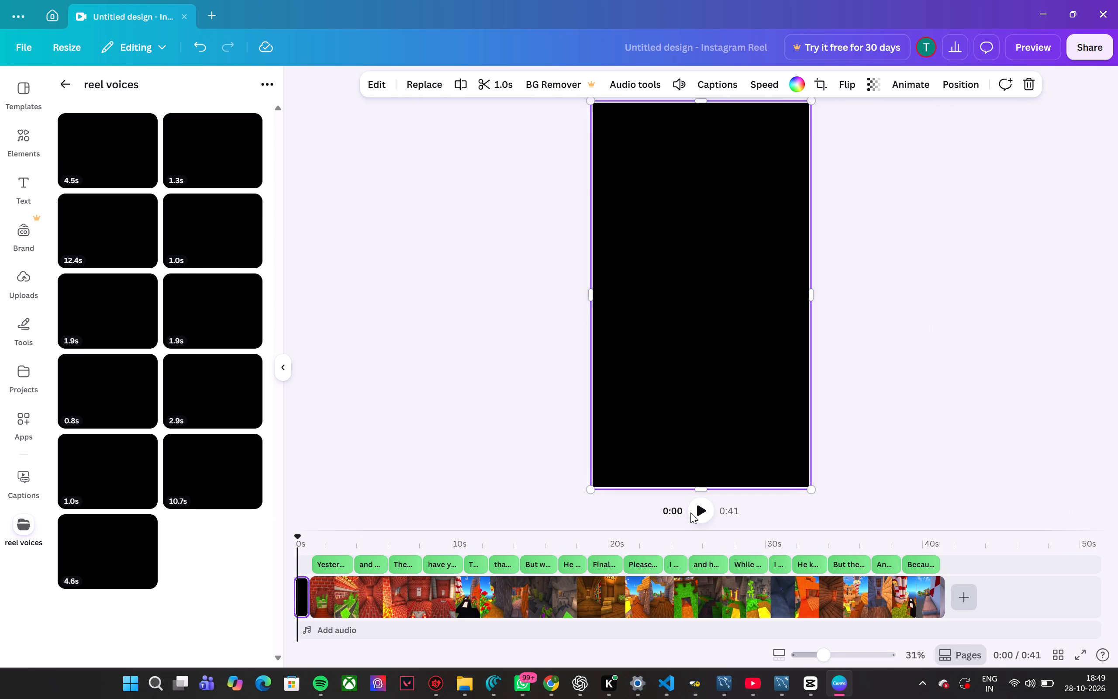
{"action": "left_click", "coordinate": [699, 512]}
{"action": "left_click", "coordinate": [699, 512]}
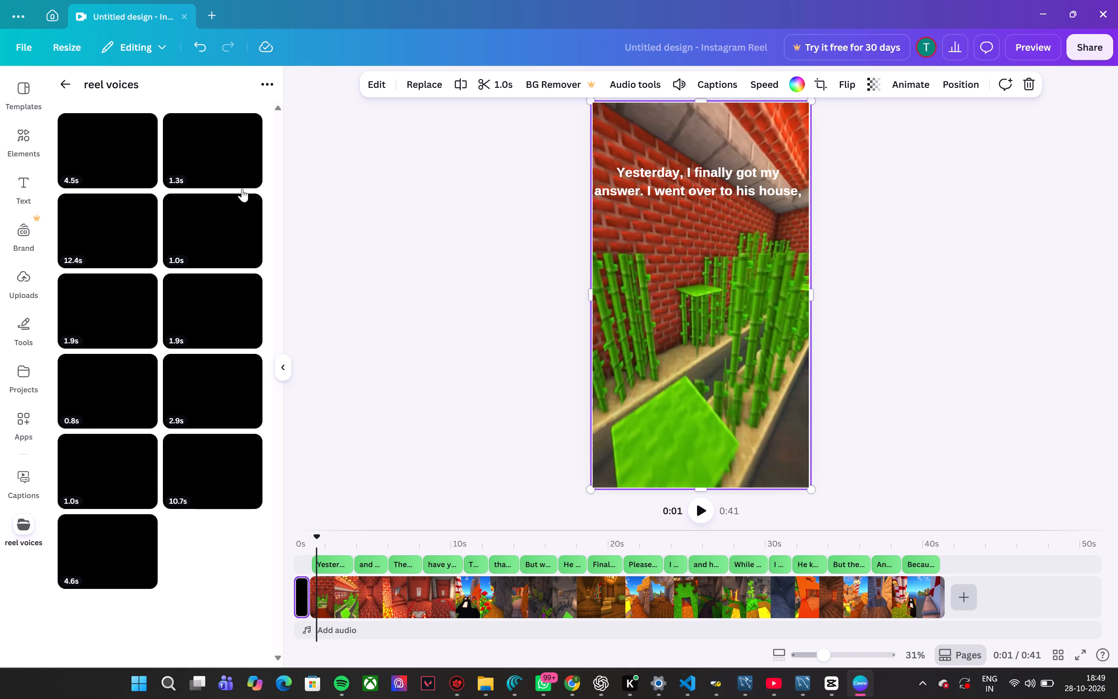
Add the 1.3 s clip from "reel voices" after the 1.0 s clip and play both from the start.
{"action": "left_click", "coordinate": [201, 152]}
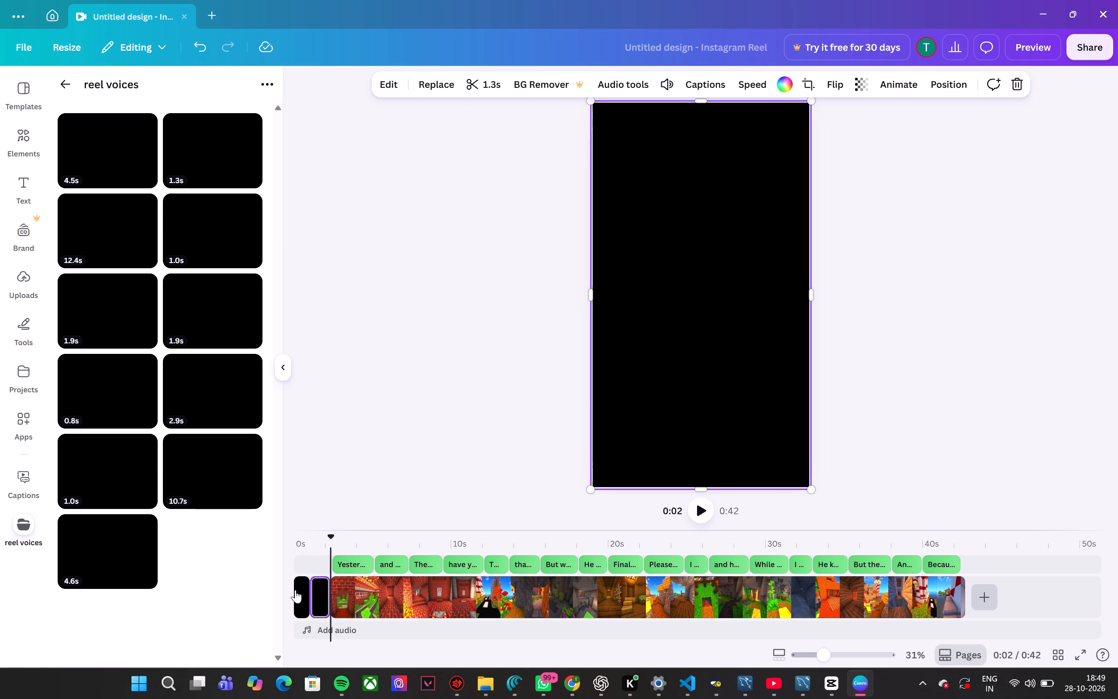
{"action": "left_click", "coordinate": [298, 593]}
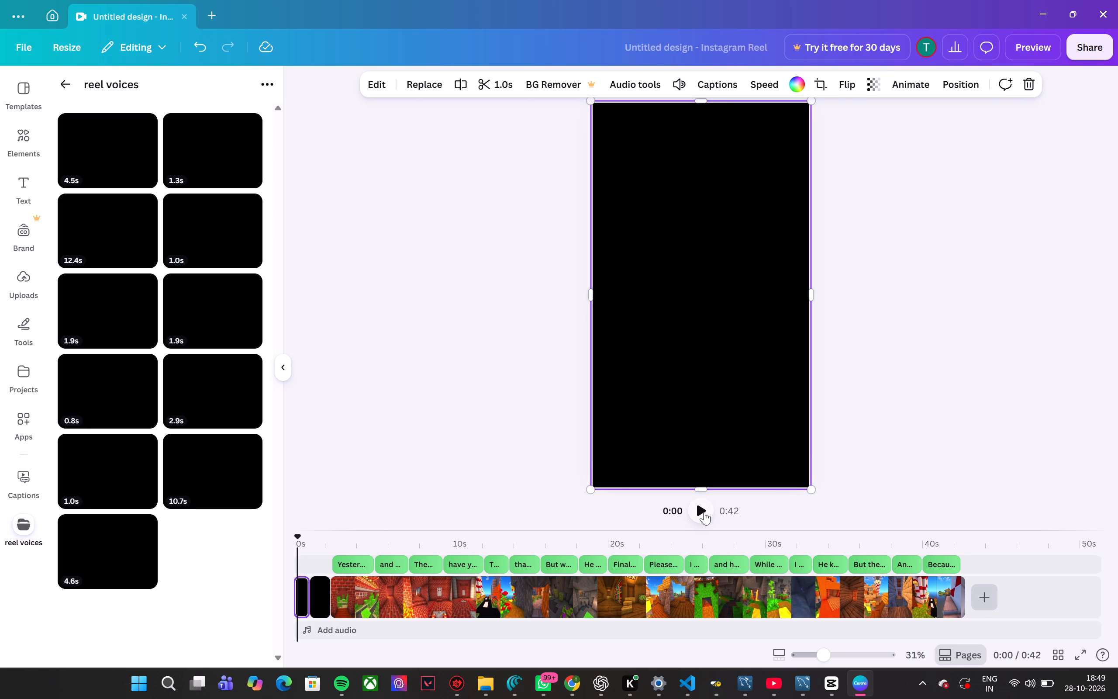
{"action": "left_click", "coordinate": [704, 512]}
{"action": "left_click", "coordinate": [704, 512]}
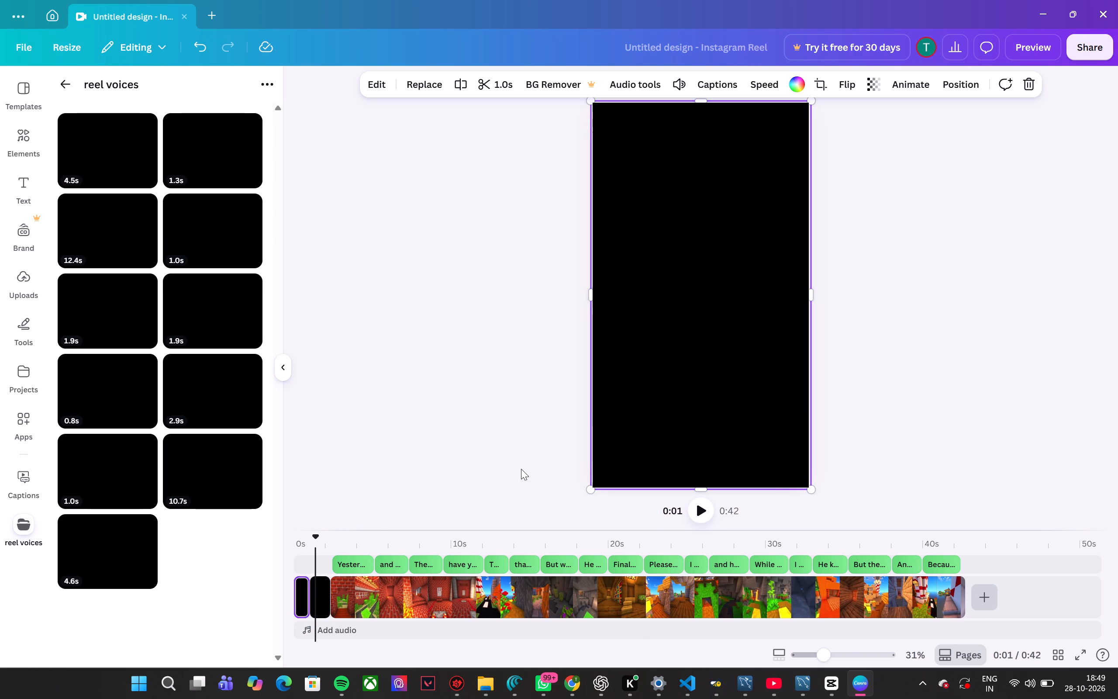
{"action": "left_click", "coordinate": [697, 512]}
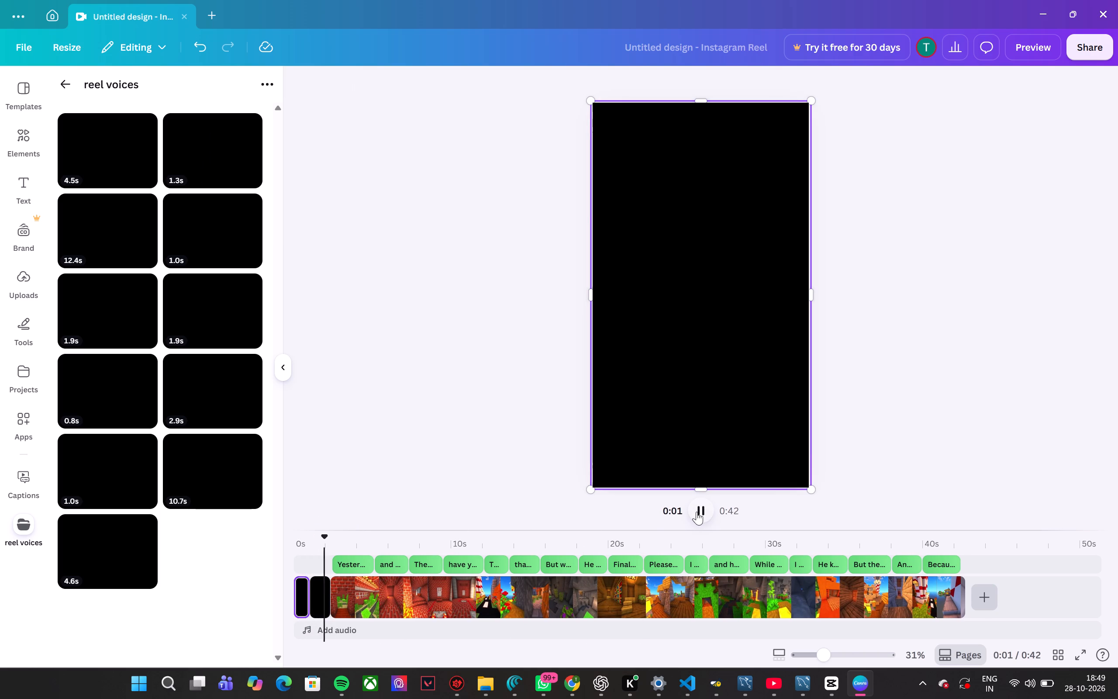
{"action": "left_click", "coordinate": [697, 512]}
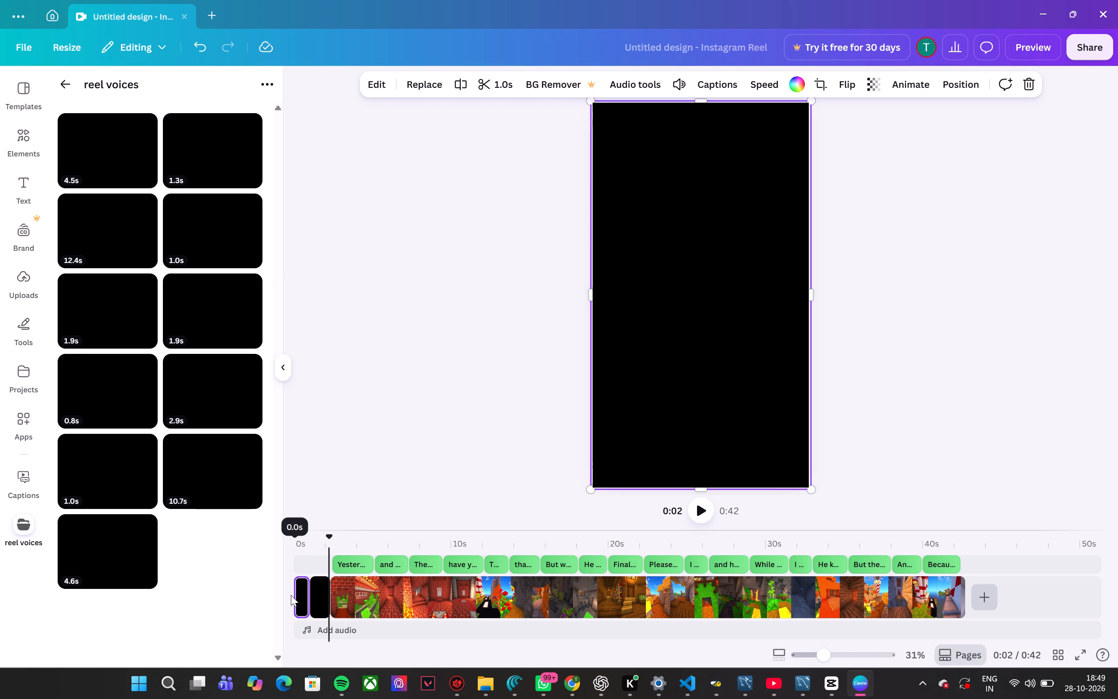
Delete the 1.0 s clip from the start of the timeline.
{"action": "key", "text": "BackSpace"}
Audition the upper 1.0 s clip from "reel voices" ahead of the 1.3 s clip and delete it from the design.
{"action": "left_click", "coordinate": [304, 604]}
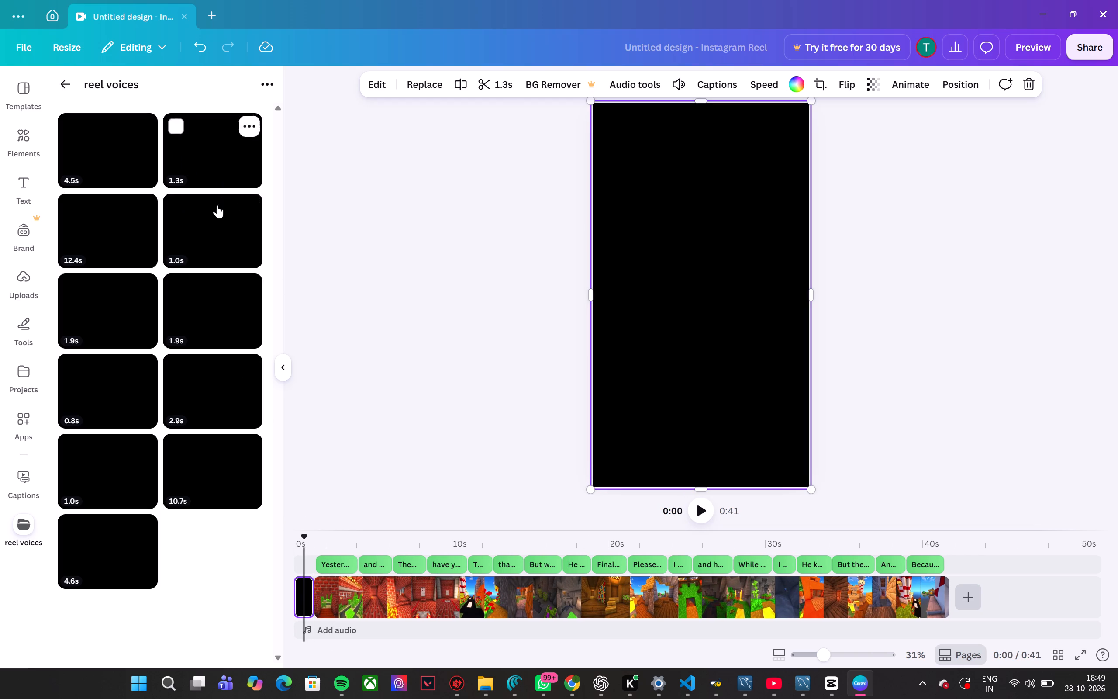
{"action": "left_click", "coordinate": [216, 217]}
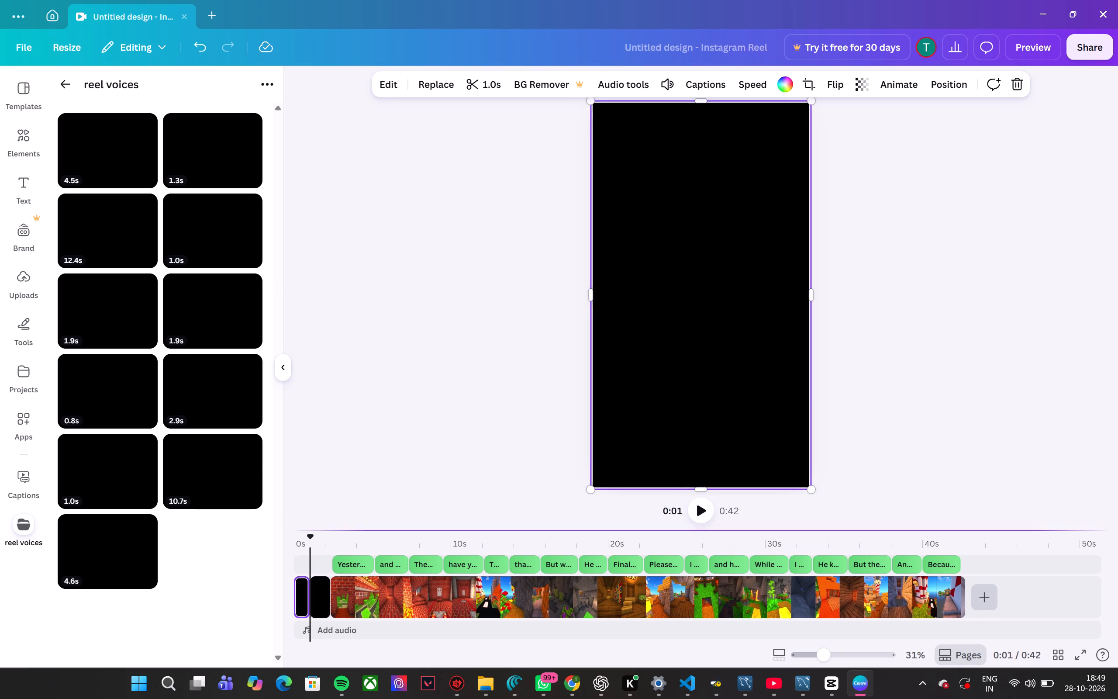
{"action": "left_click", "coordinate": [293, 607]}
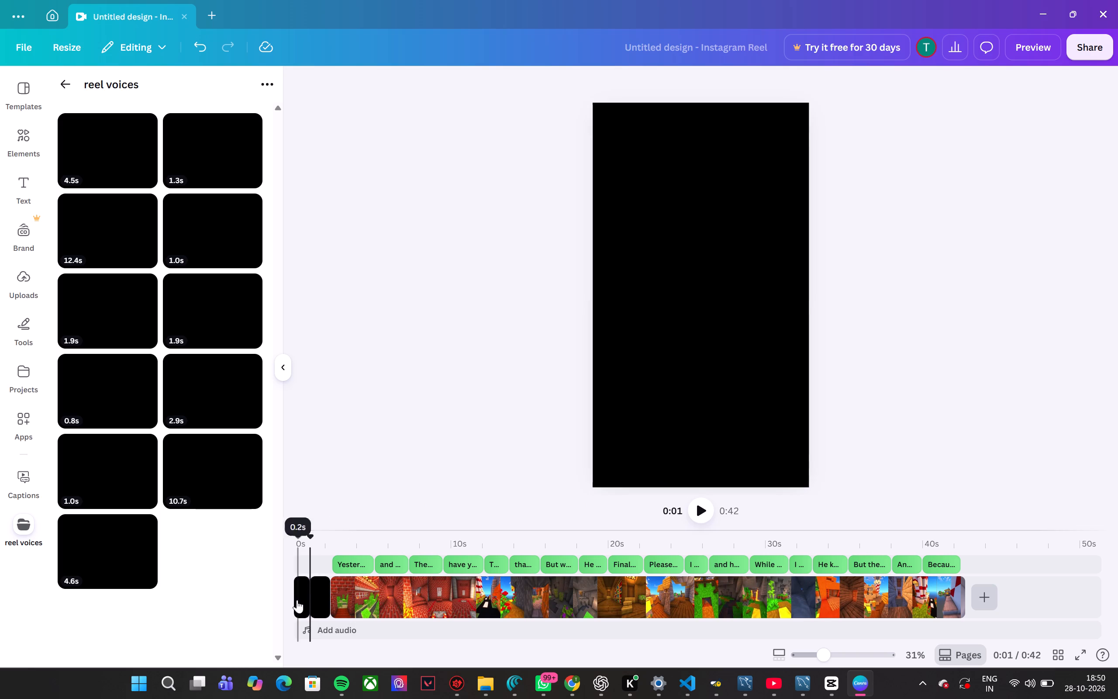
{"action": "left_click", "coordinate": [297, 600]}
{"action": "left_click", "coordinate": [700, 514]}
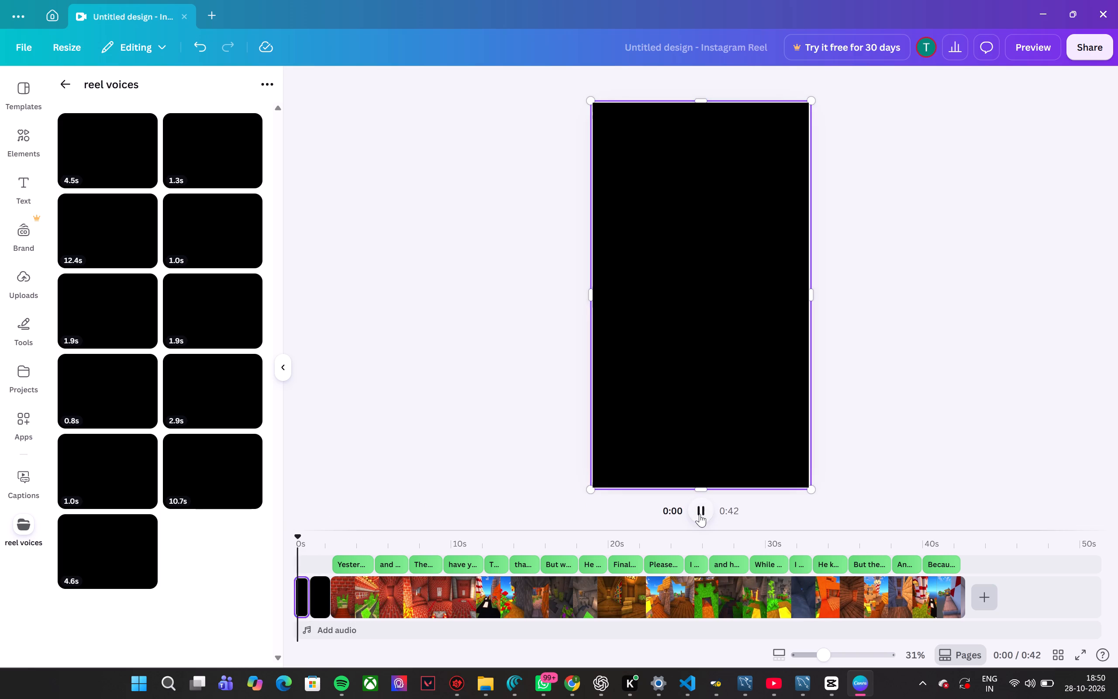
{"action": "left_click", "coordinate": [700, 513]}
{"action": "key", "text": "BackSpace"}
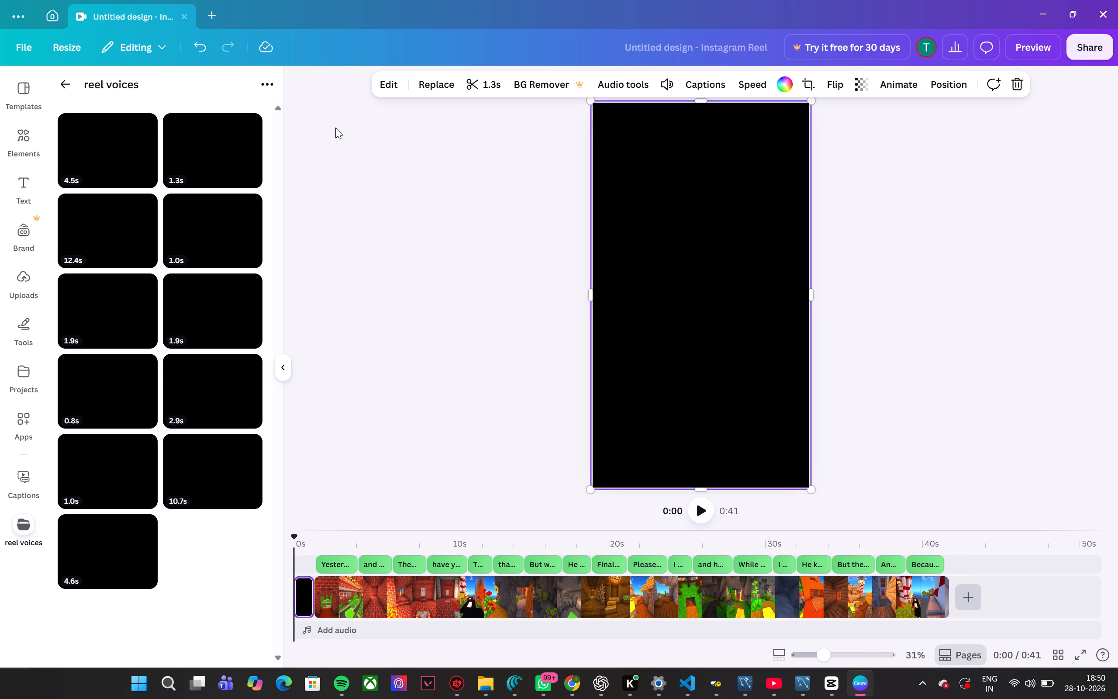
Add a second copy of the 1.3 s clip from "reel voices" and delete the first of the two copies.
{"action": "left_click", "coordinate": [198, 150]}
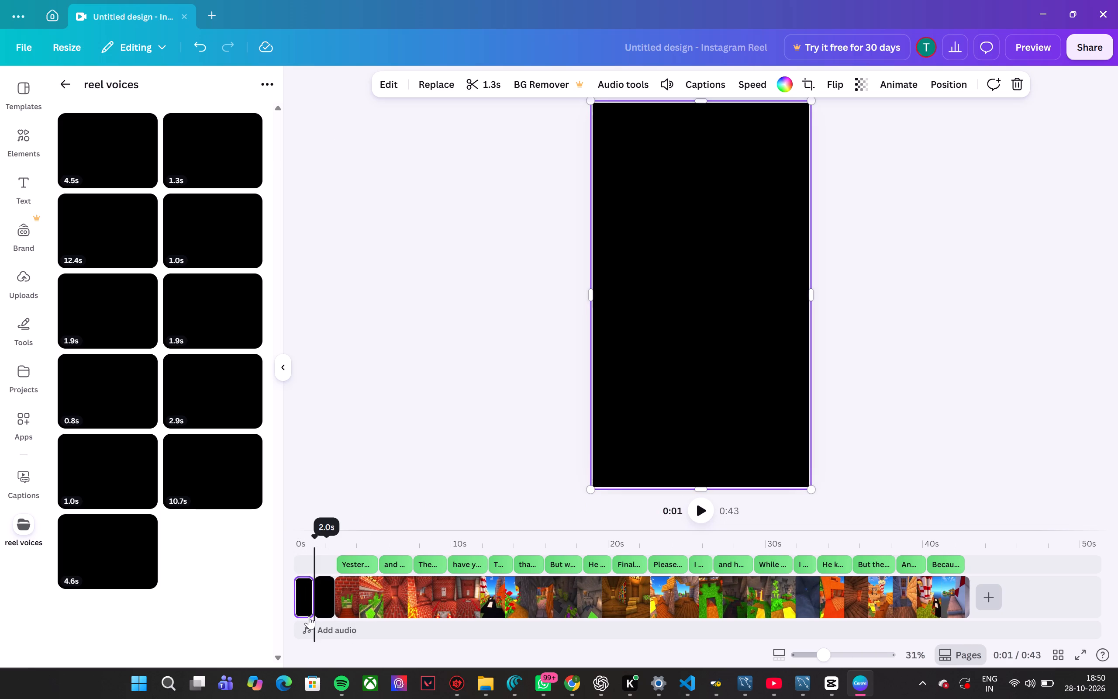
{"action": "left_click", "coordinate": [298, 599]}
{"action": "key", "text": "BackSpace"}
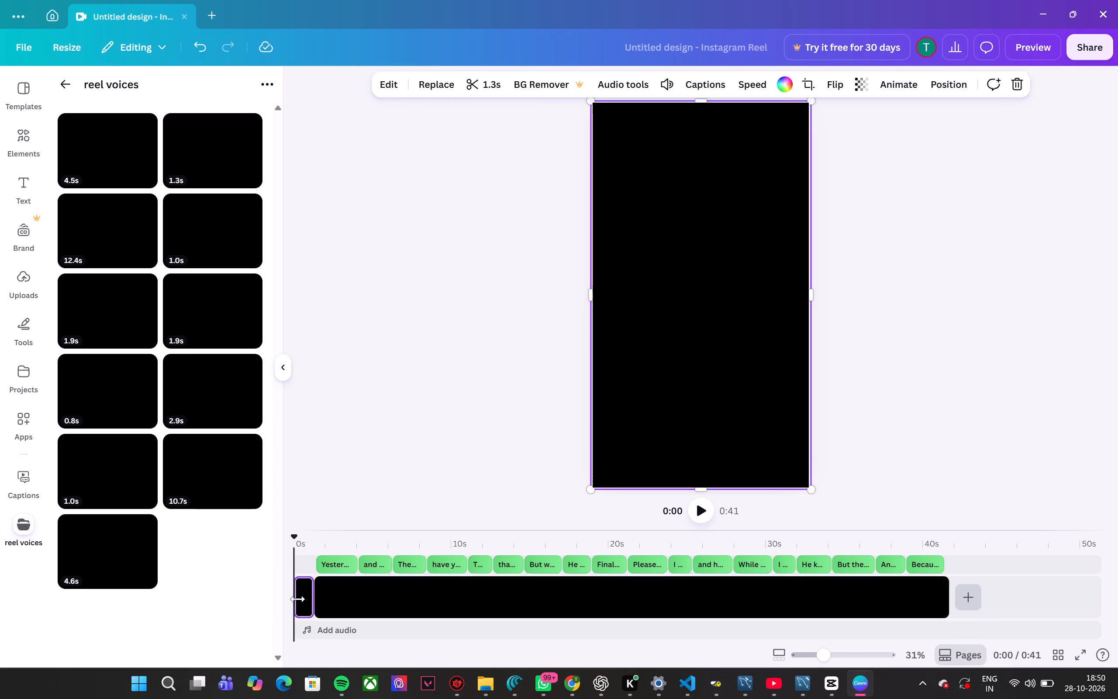
Add another copy of the 1.3 s clip from "reel voices" at the start of the timeline.
{"action": "left_click", "coordinate": [229, 168]}
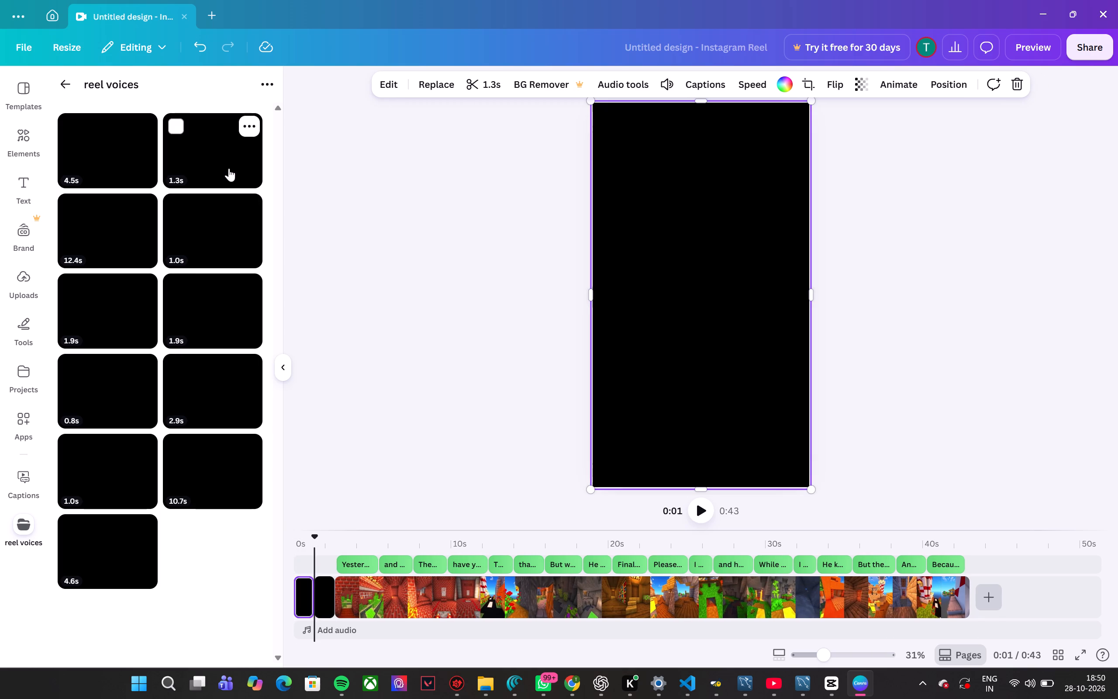
Play the opening 1.3 s clips and the start of the captioned video up to about 0:07.
{"action": "left_click", "coordinate": [300, 605]}
{"action": "key", "text": "space"}
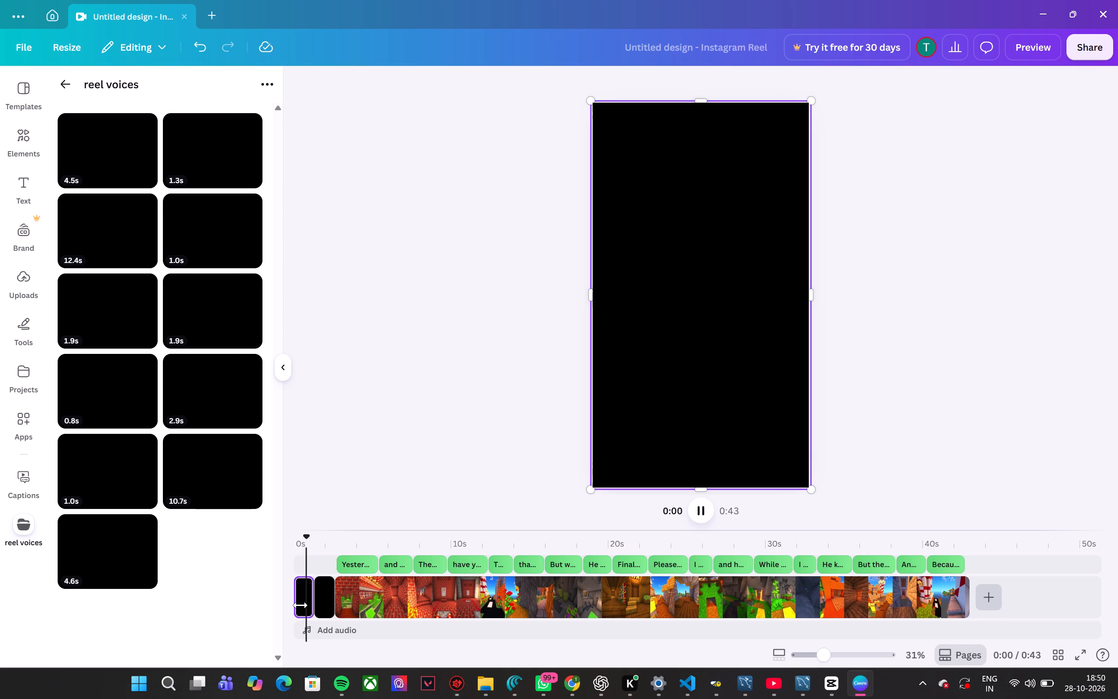
{"action": "key", "text": "space"}
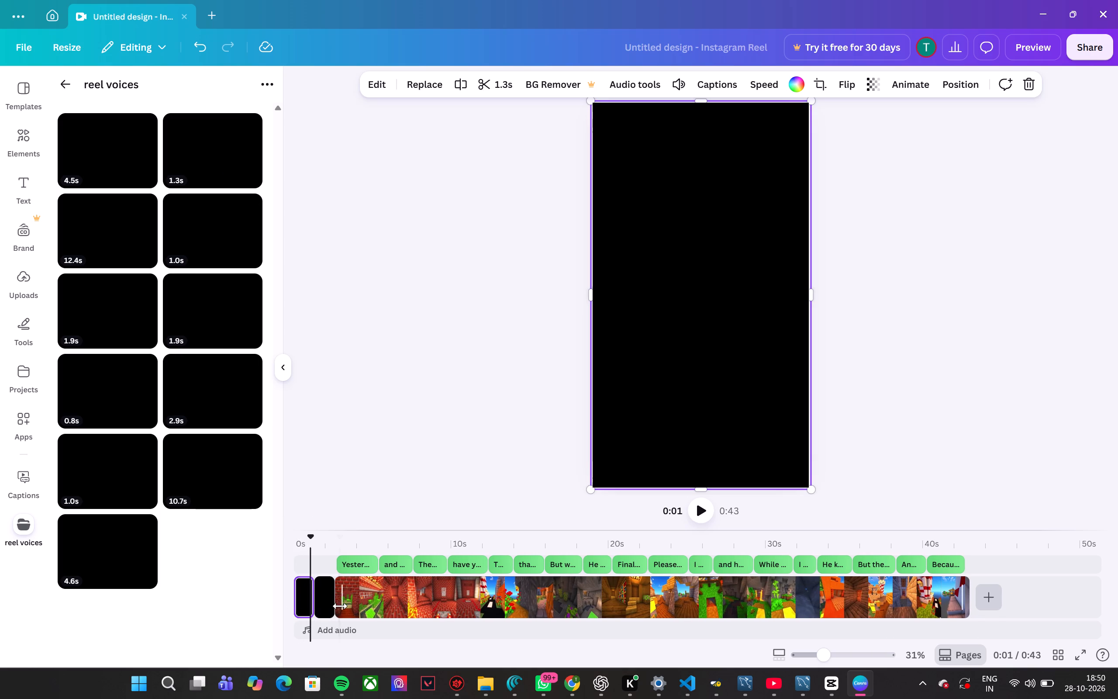
{"action": "key", "text": "space"}
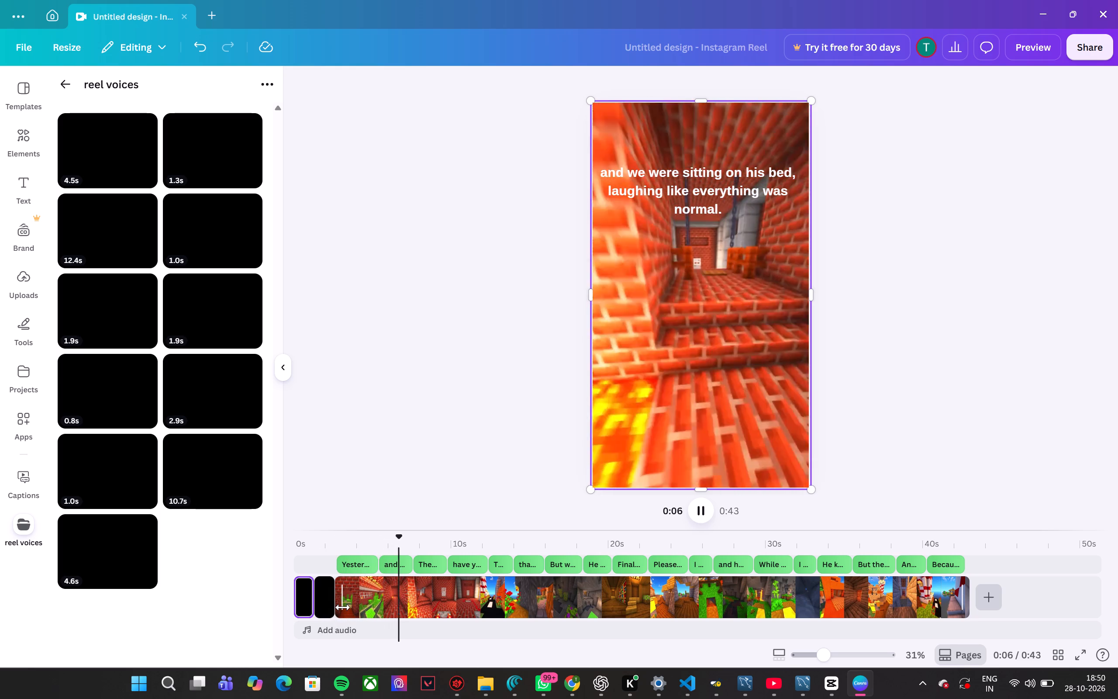
{"action": "key", "text": "space"}
{"action": "key", "text": "space"}
{"action": "key", "text": "space"}
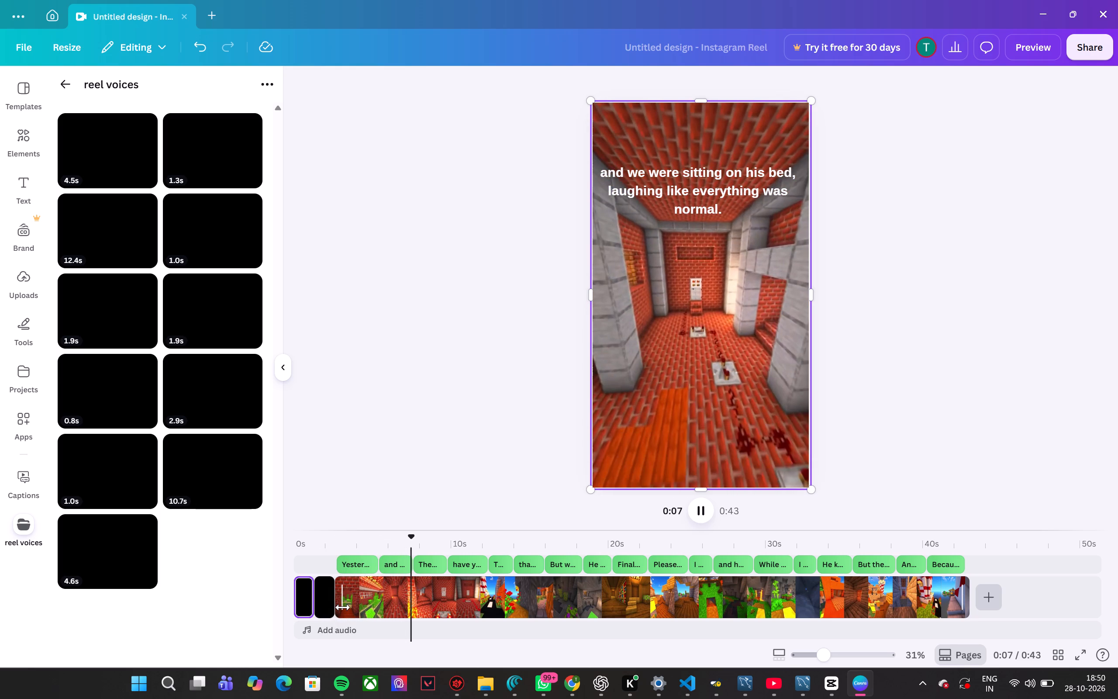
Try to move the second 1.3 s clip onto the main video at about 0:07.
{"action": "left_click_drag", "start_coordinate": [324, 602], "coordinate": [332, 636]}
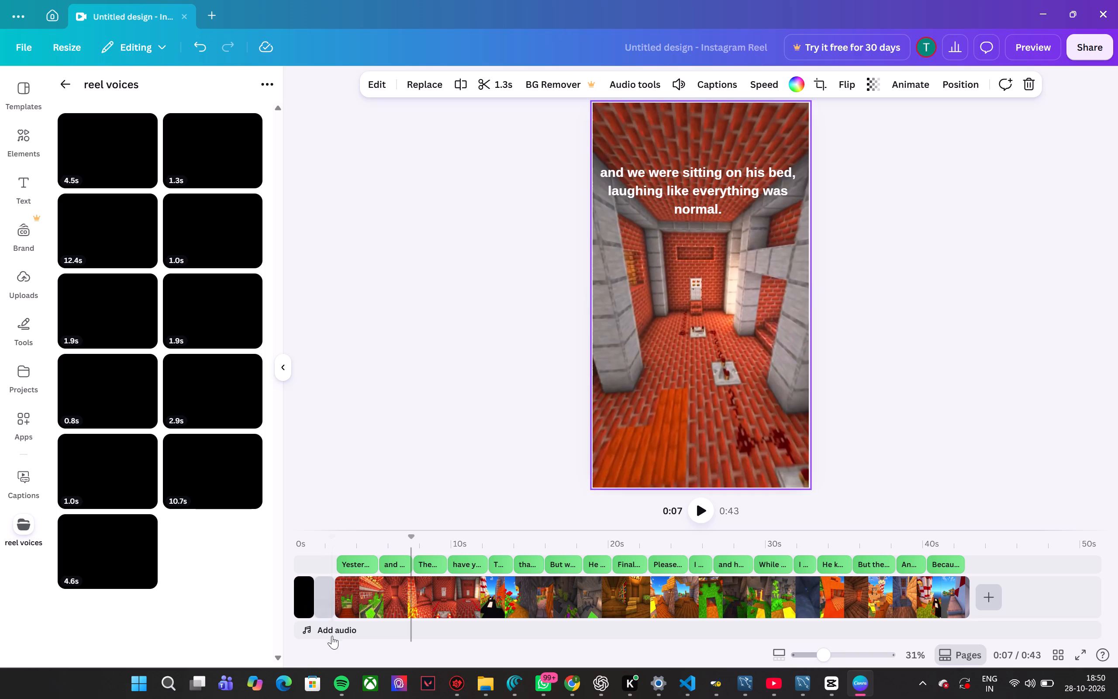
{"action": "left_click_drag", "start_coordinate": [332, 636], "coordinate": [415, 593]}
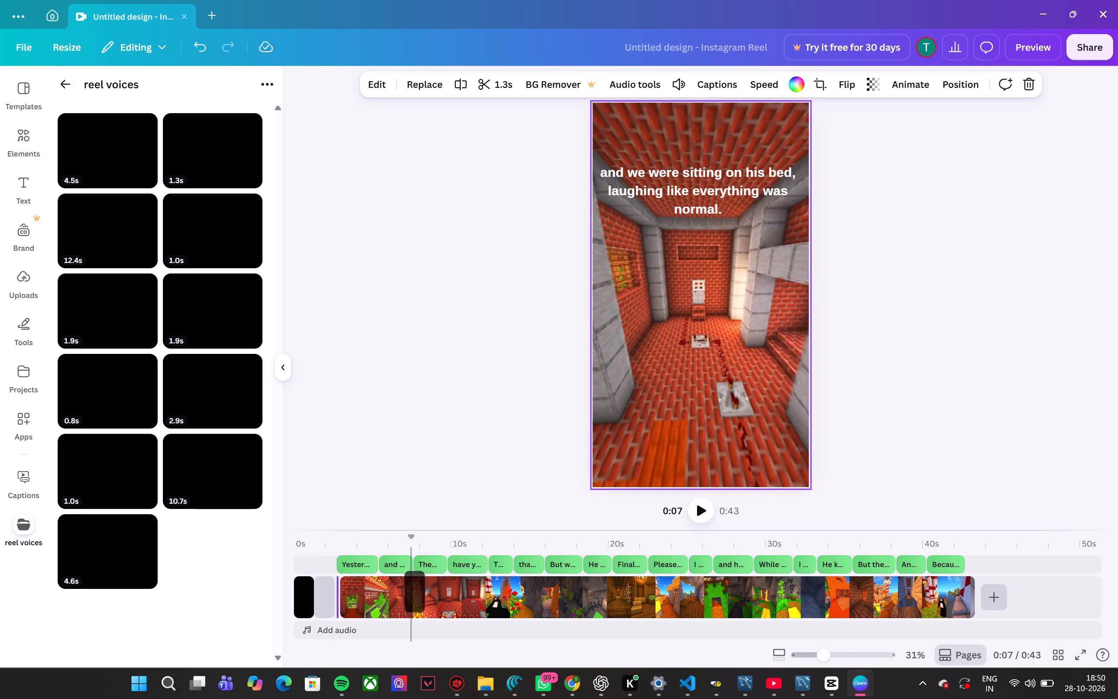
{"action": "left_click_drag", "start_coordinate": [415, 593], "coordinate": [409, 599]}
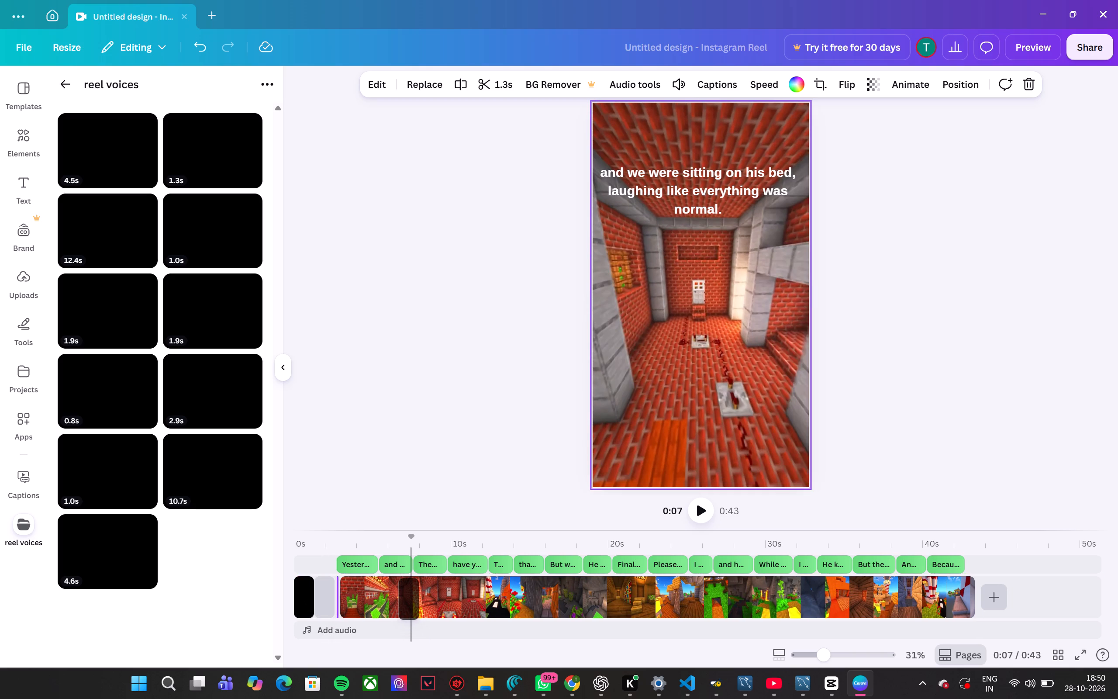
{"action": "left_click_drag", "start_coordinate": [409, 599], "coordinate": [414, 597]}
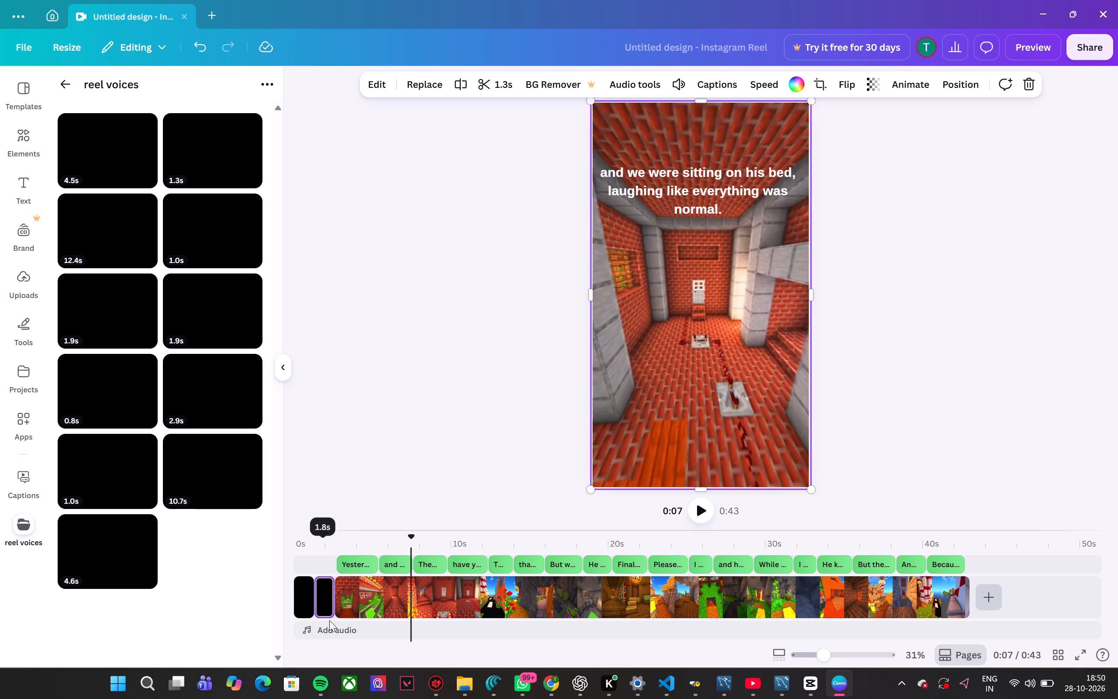
Open the uploaded audio files as a source for the timeline's audio track.
{"action": "left_click", "coordinate": [341, 632]}
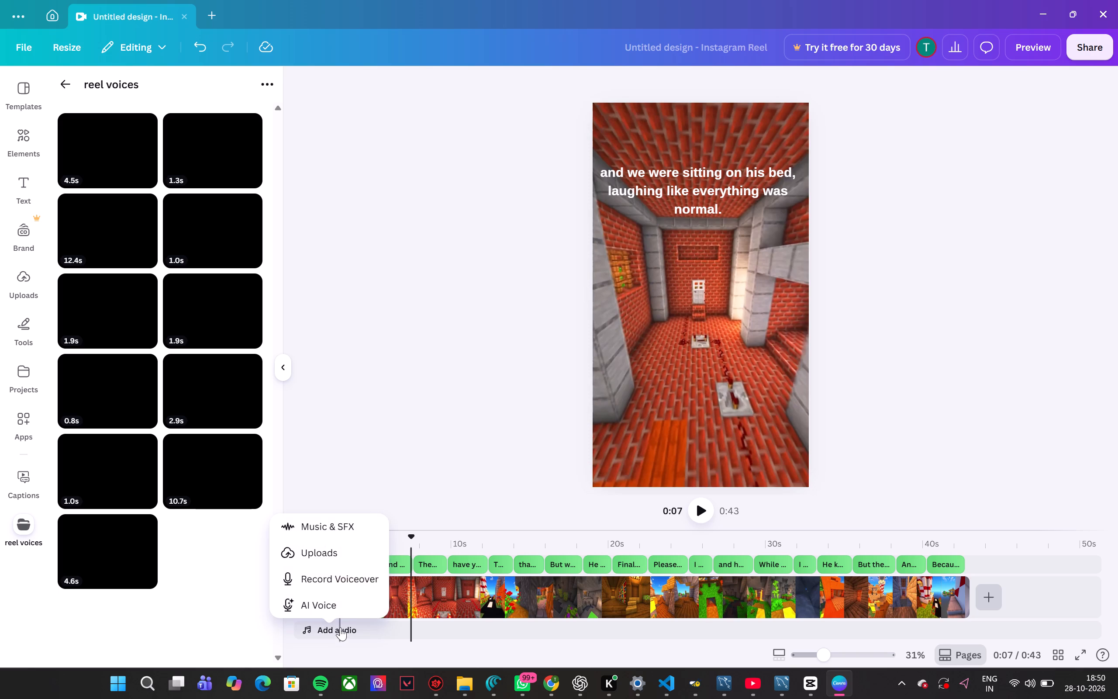
{"action": "left_click", "coordinate": [326, 554]}
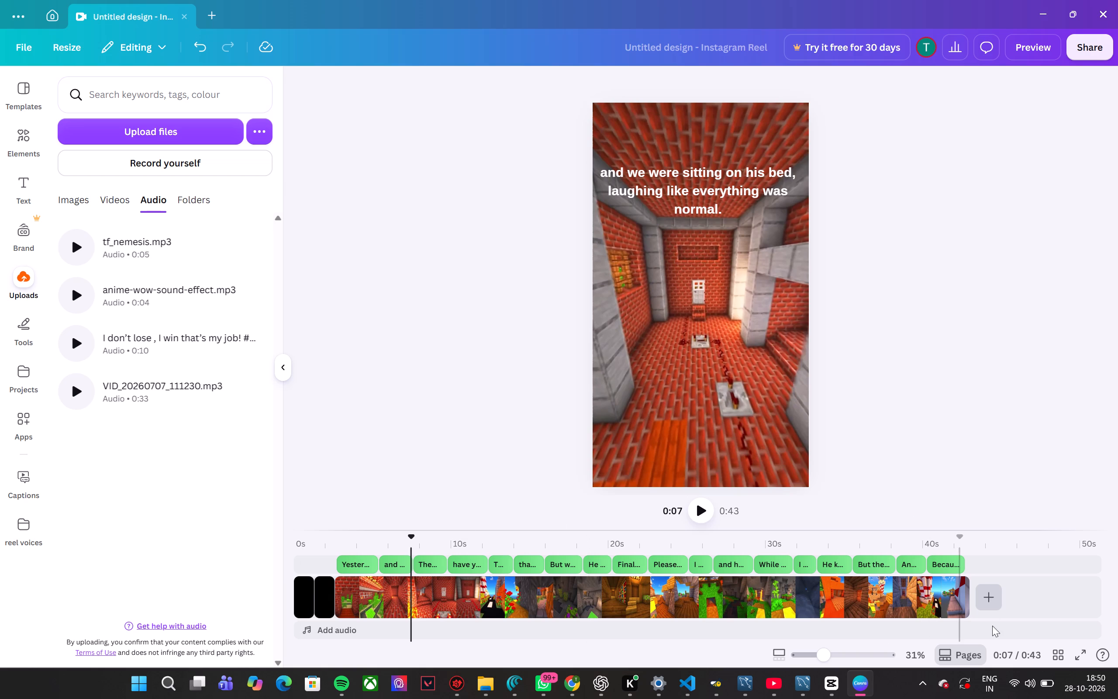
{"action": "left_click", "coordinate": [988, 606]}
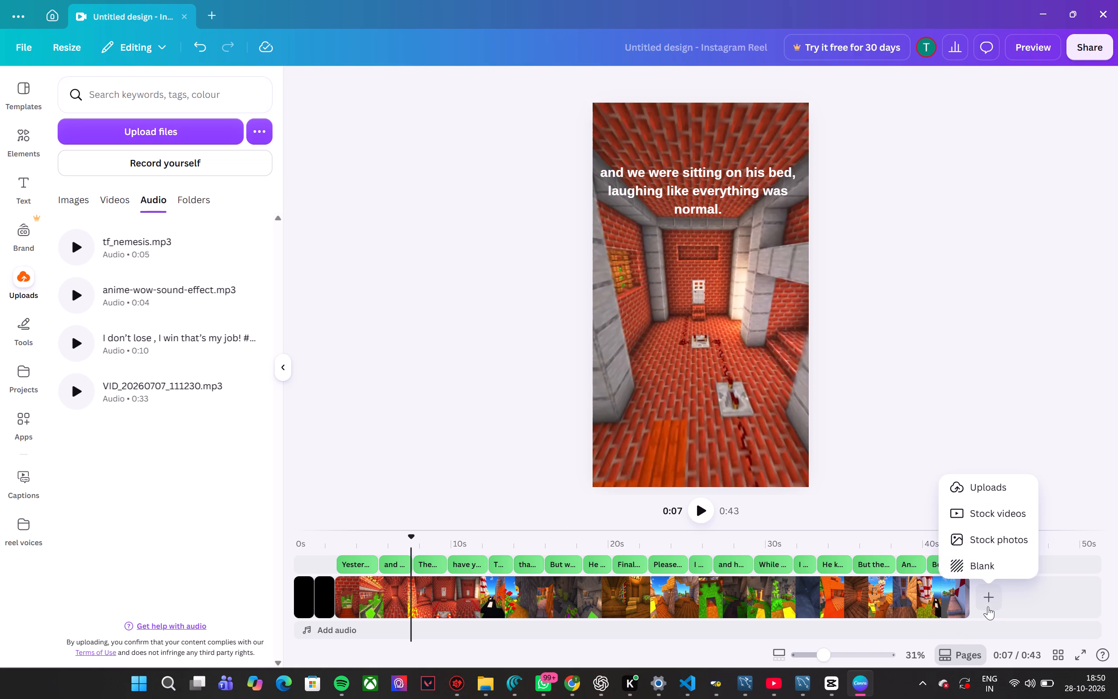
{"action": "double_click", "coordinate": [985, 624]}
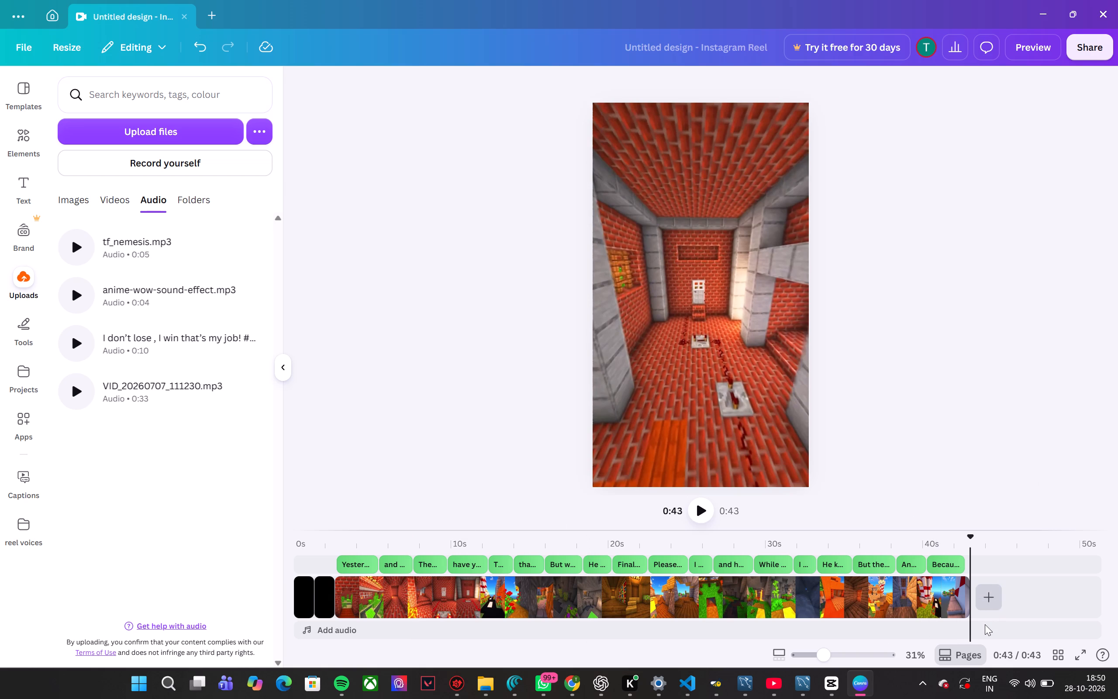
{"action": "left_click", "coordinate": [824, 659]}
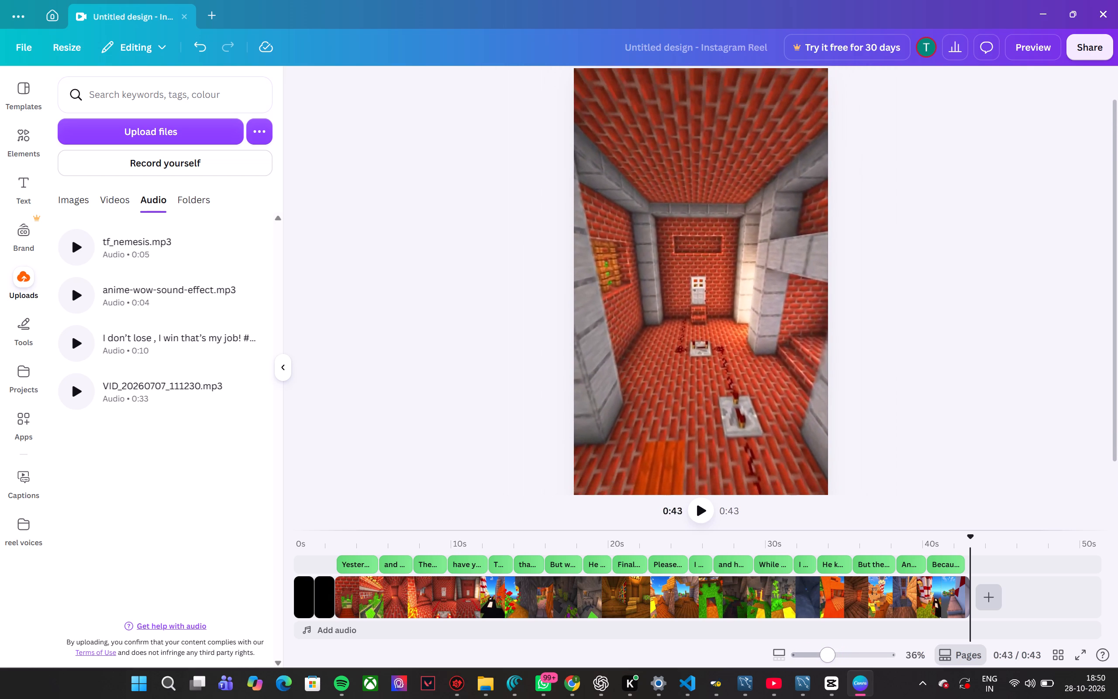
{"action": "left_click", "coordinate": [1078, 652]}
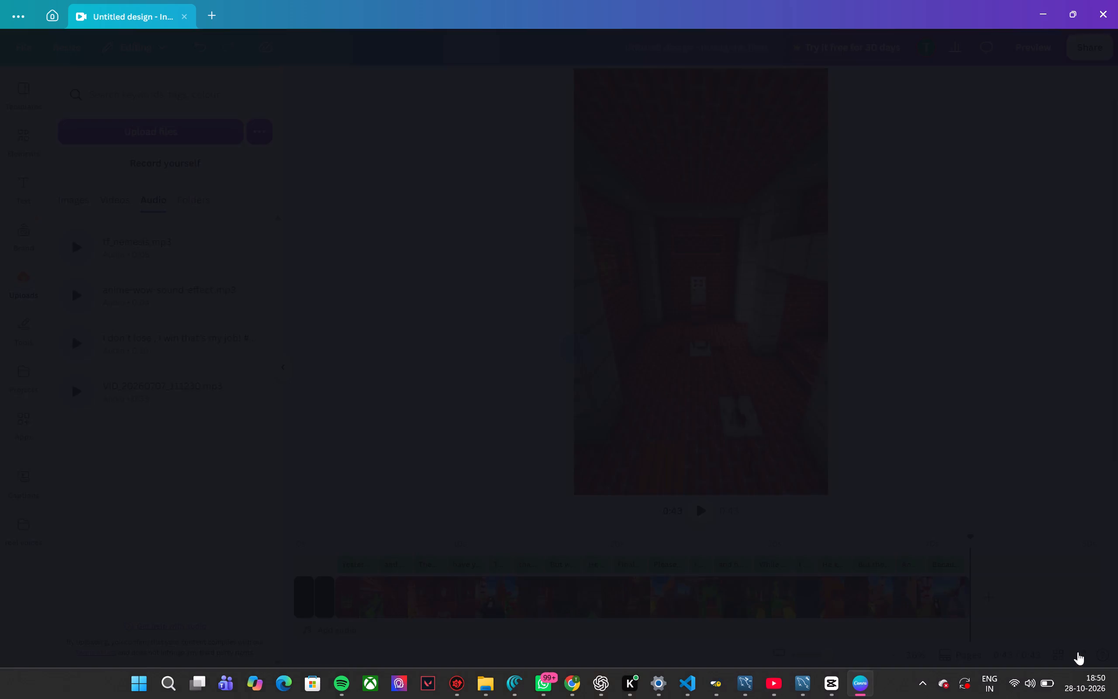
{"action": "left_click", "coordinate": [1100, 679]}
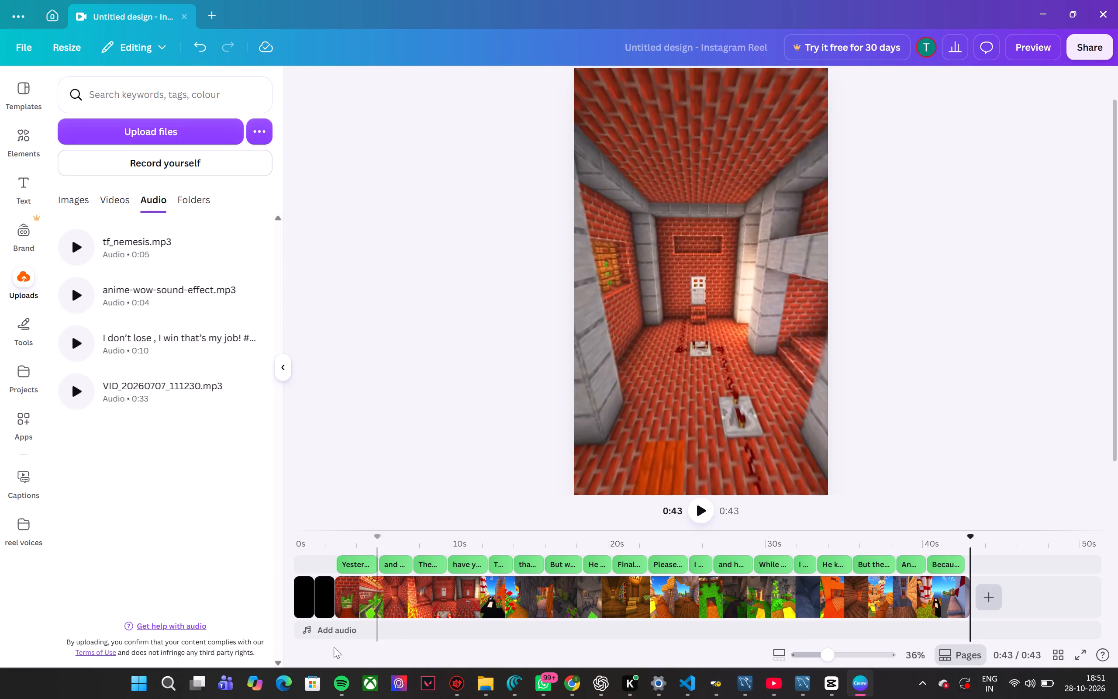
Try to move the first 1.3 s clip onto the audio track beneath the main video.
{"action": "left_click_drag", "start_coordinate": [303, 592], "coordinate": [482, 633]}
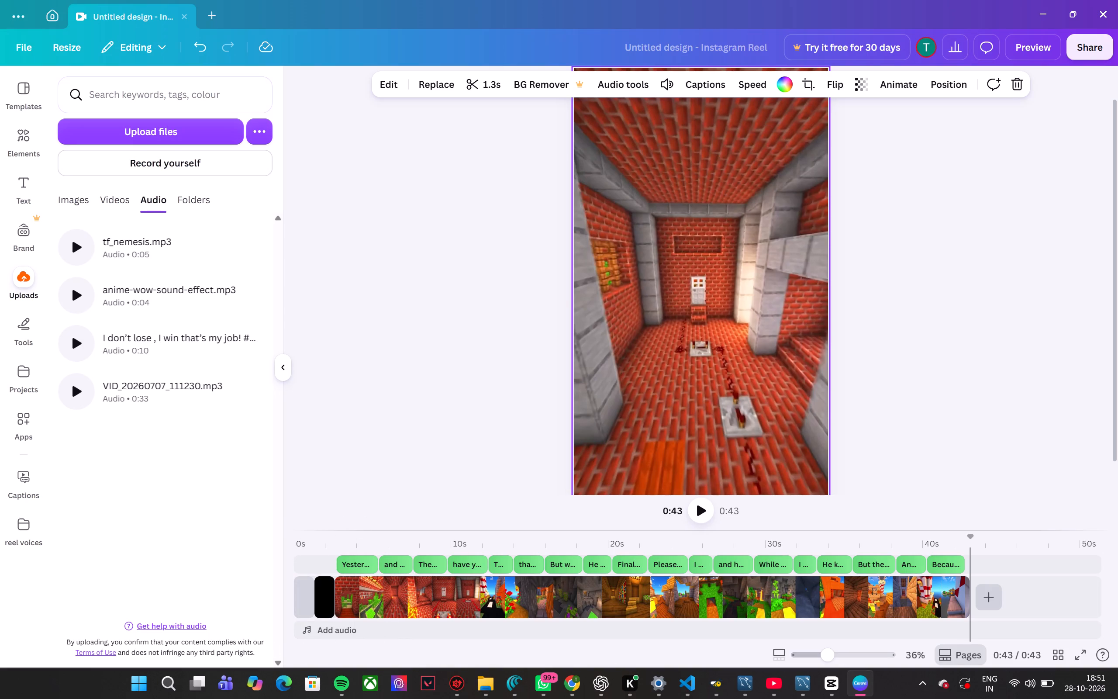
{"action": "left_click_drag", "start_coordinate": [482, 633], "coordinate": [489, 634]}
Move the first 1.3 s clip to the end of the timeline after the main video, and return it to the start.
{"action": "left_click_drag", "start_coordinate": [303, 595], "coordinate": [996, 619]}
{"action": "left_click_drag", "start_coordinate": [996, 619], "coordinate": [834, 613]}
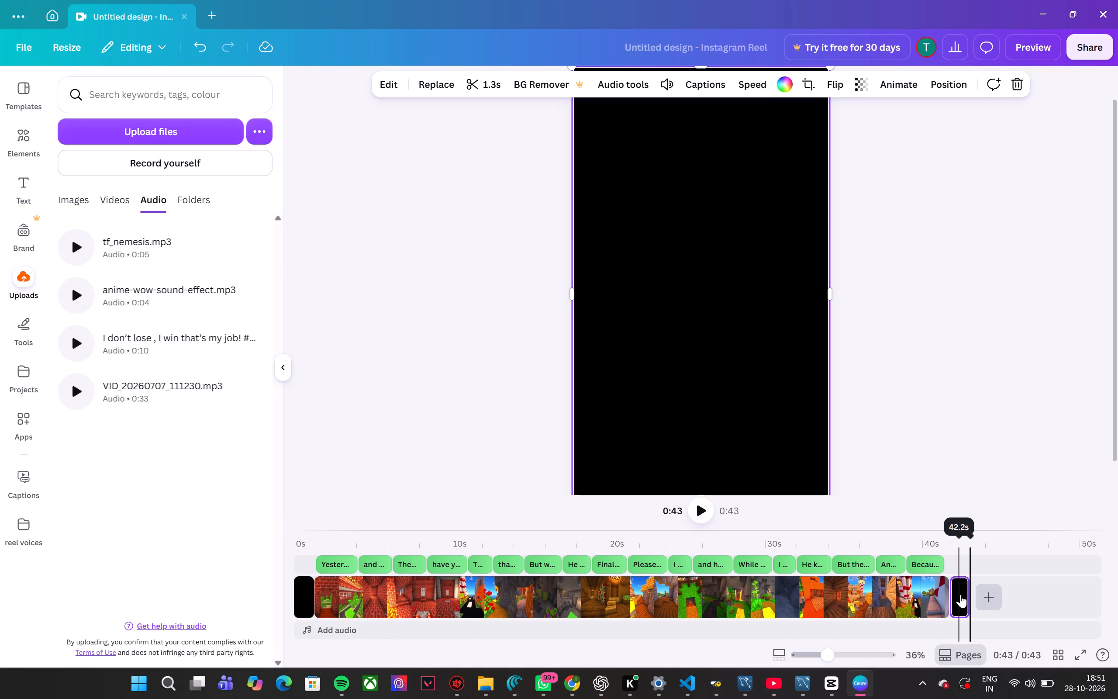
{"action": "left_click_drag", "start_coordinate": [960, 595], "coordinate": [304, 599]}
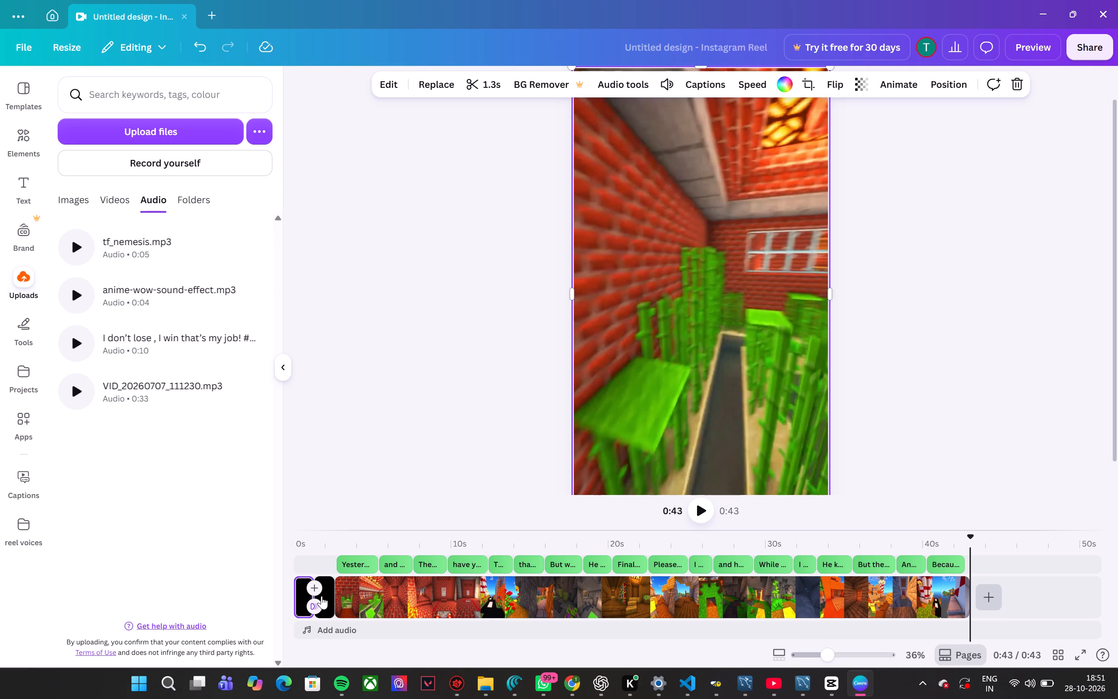
Delete both 1.3 s black clips ahead of the main video on the timeline.
{"action": "left_click_drag", "start_coordinate": [321, 596], "coordinate": [314, 599]}
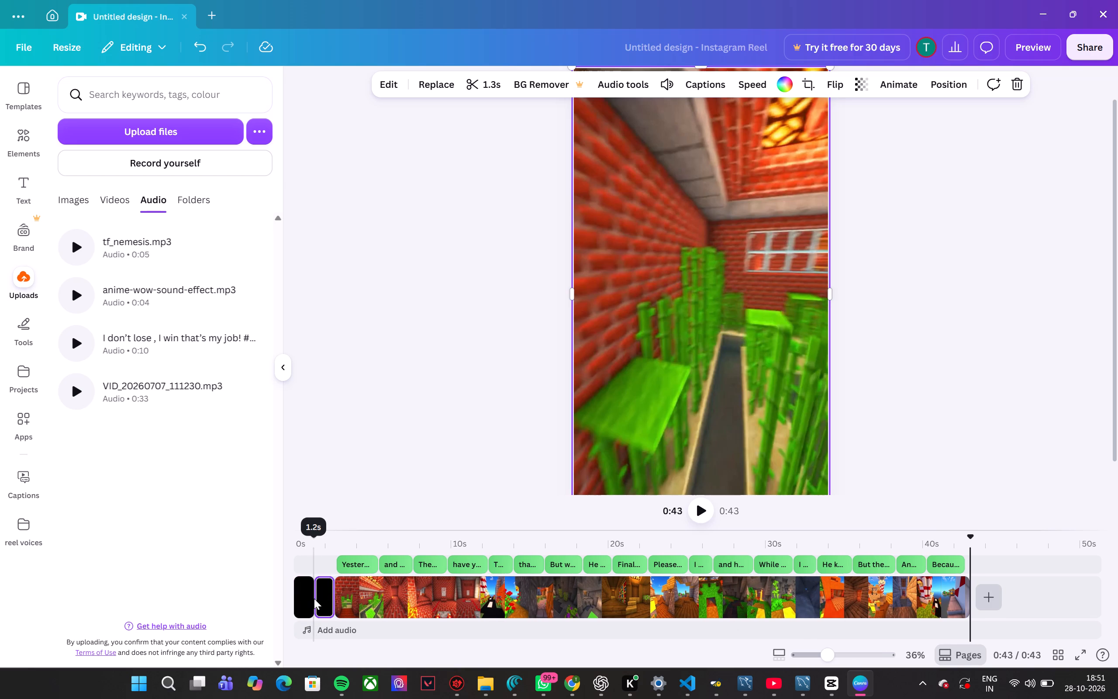
{"action": "key", "text": "BackSpace"}
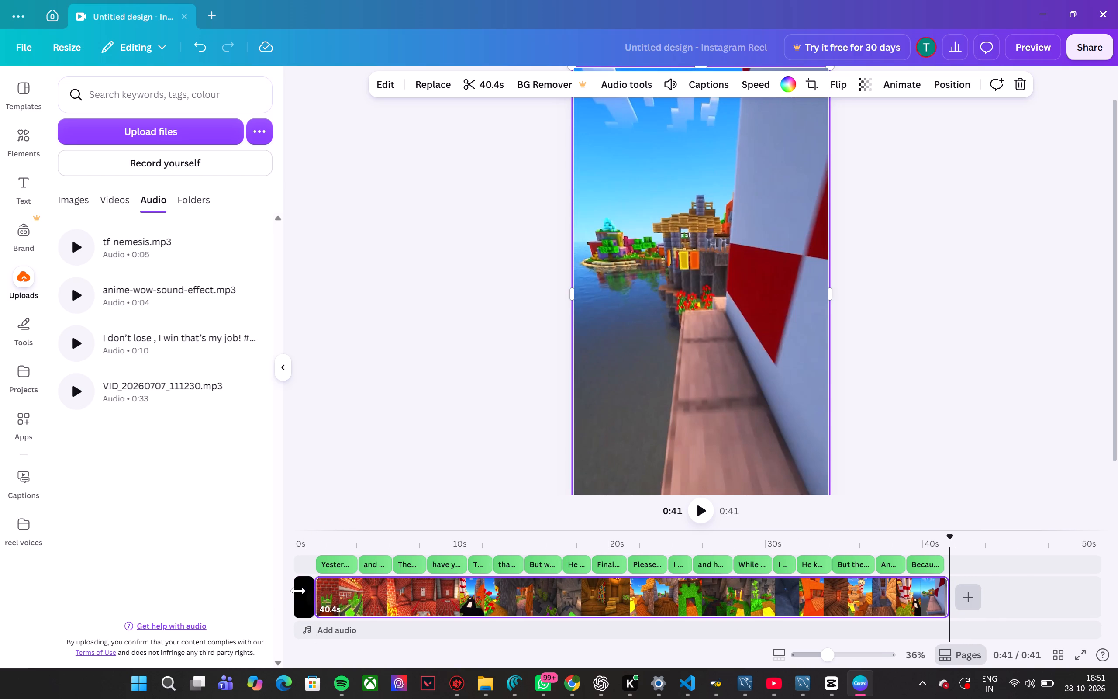
{"action": "left_click", "coordinate": [299, 592]}
{"action": "key", "text": "BackSpace"}
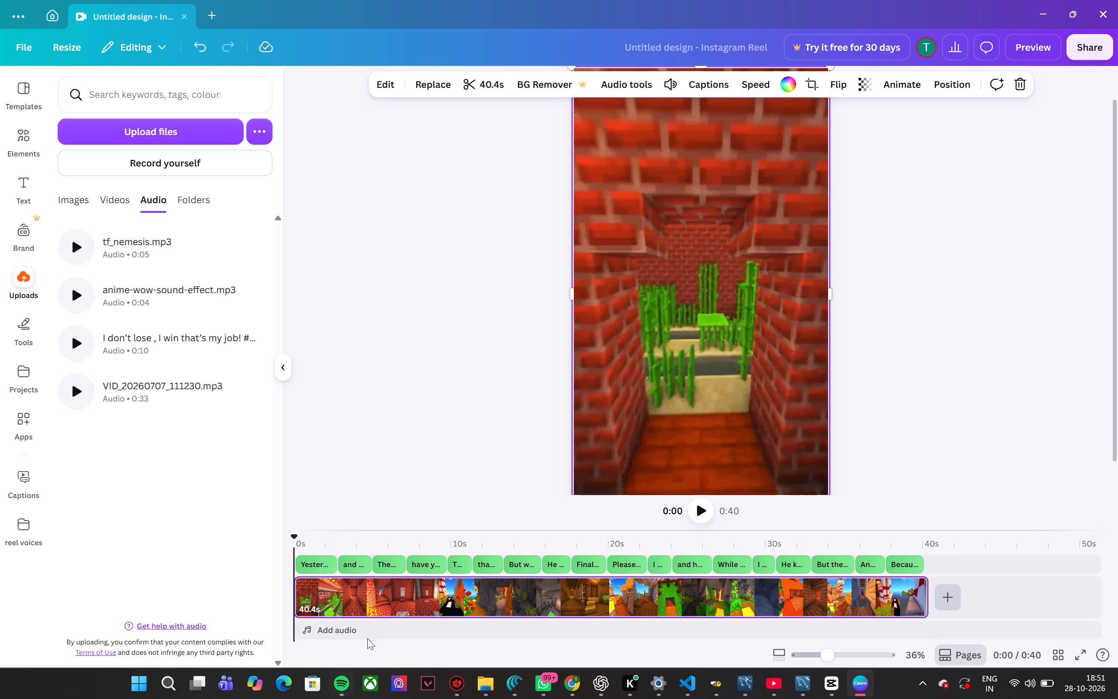
Play the captioned video from about 0:05 to about 0:19.
{"action": "left_click", "coordinate": [380, 625]}
{"action": "left_click", "coordinate": [345, 631]}
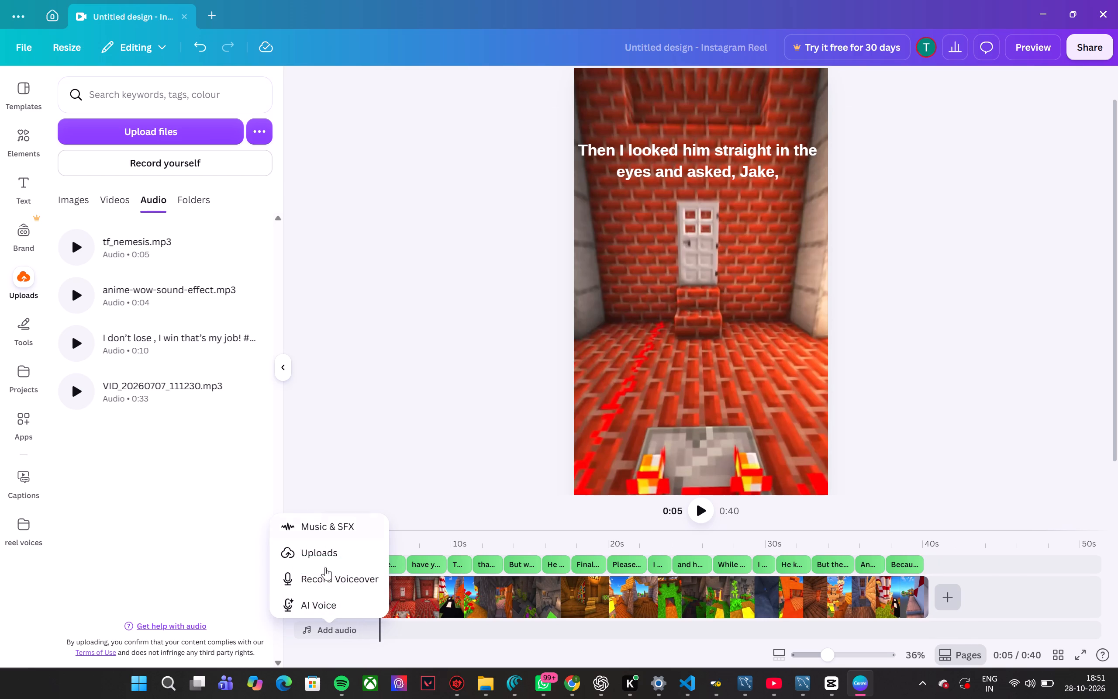
{"action": "left_click", "coordinate": [367, 649]}
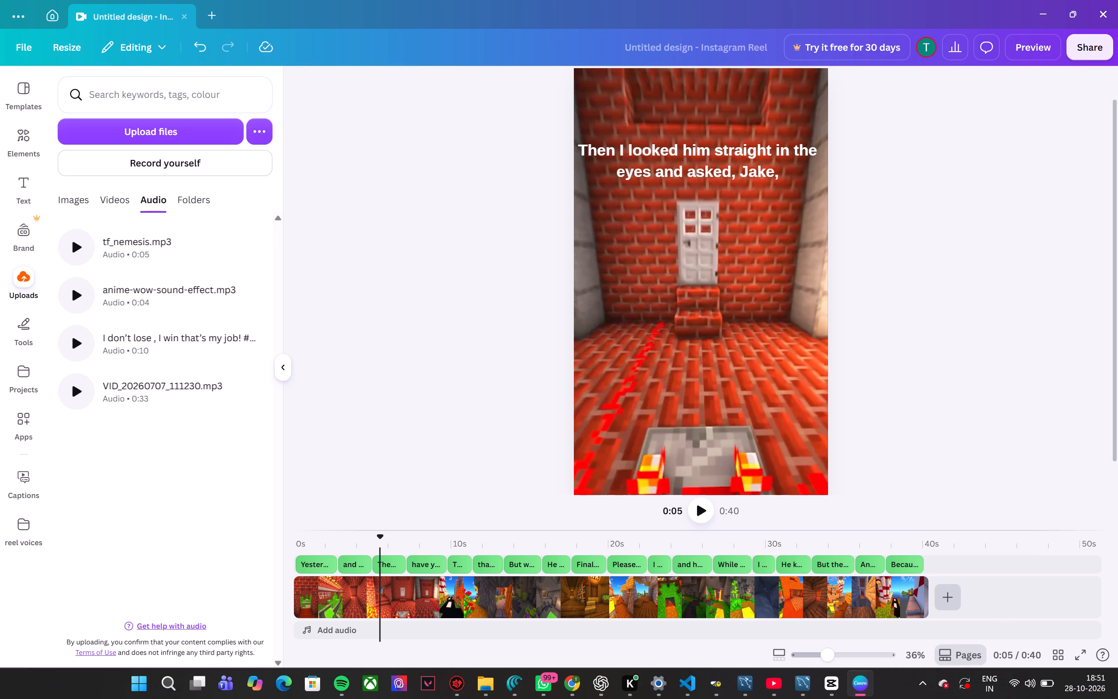
{"action": "scroll", "coordinate": [1007, 548], "scroll_direction": "down", "scroll_amount": 1}
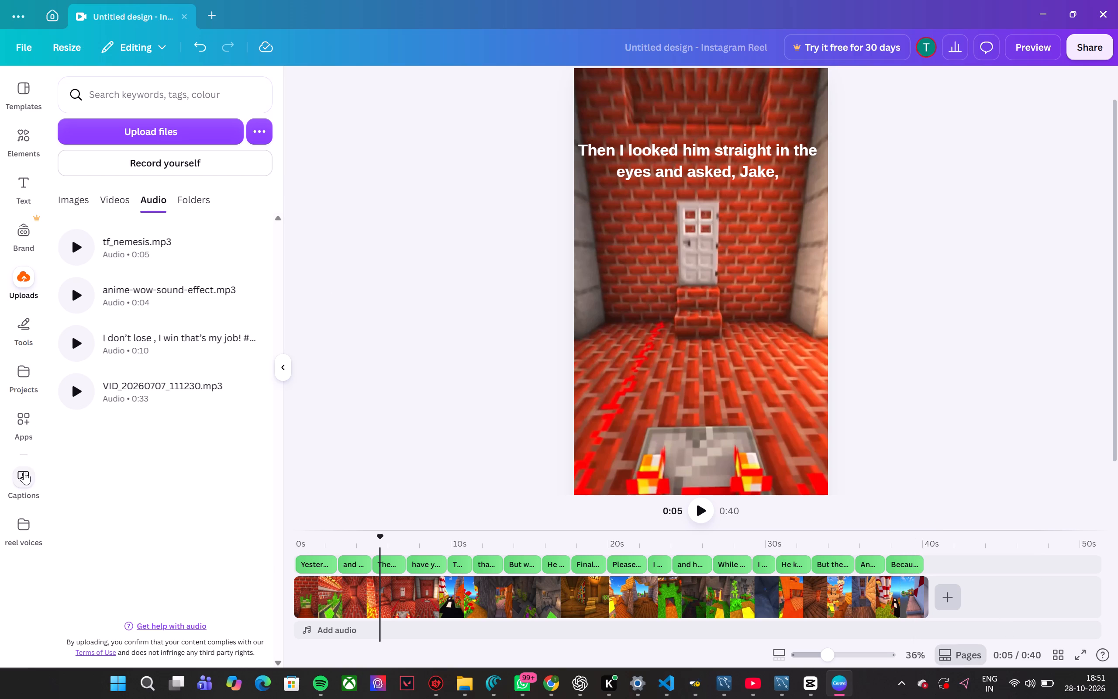
{"action": "left_click", "coordinate": [22, 514]}
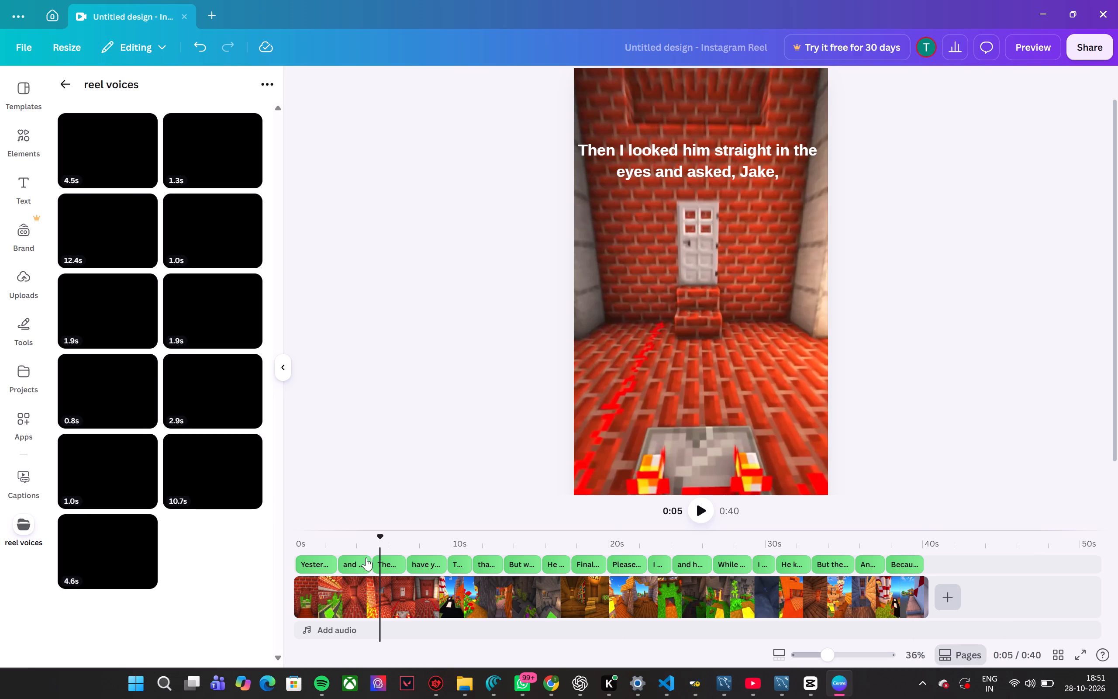
{"action": "left_click", "coordinate": [702, 513]}
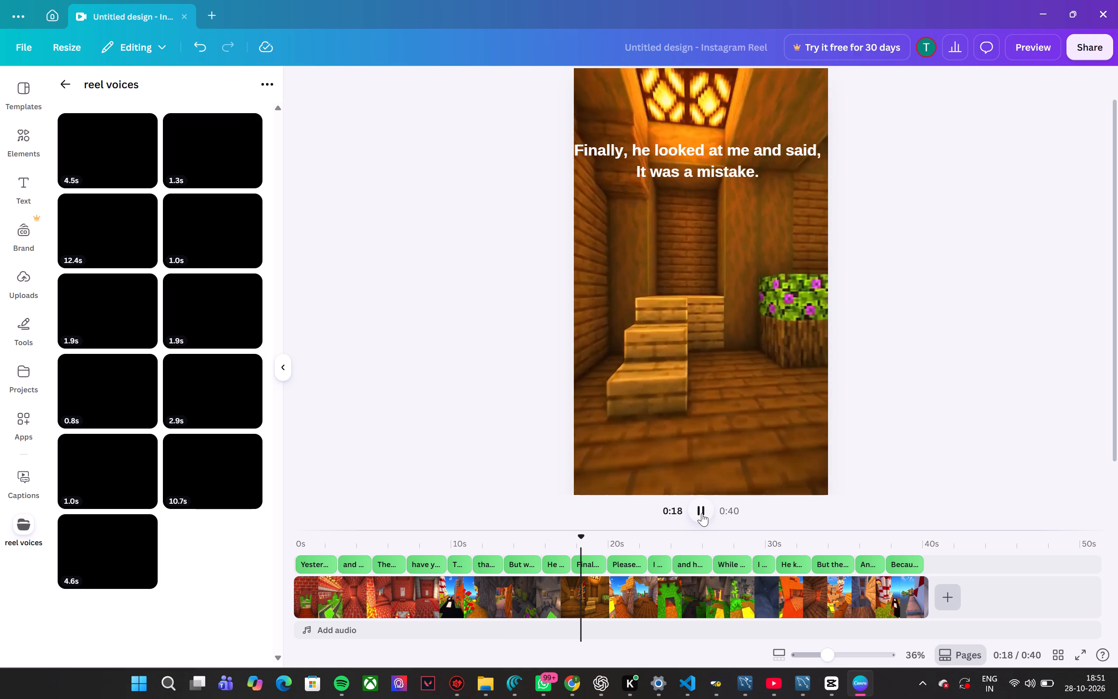
{"action": "left_click", "coordinate": [702, 513]}
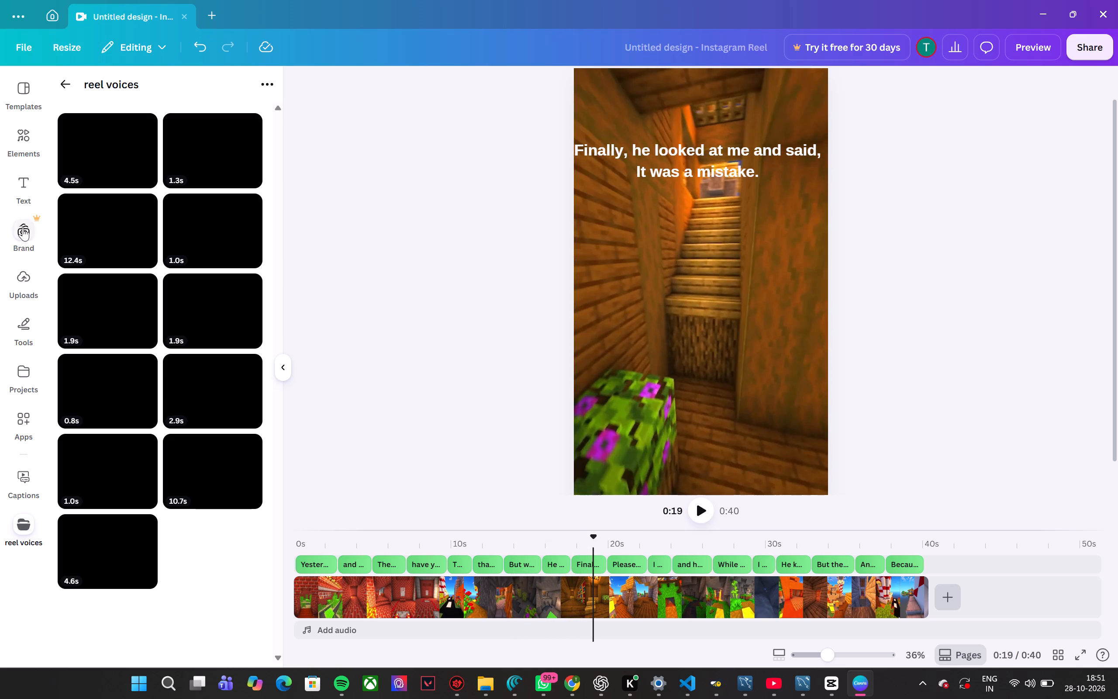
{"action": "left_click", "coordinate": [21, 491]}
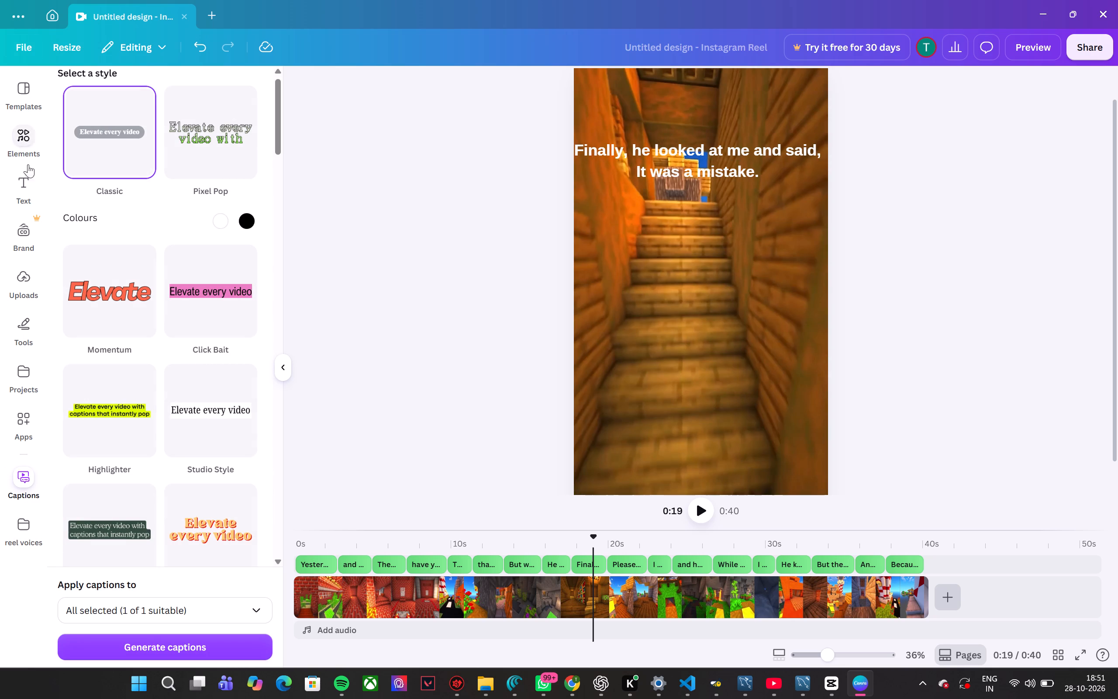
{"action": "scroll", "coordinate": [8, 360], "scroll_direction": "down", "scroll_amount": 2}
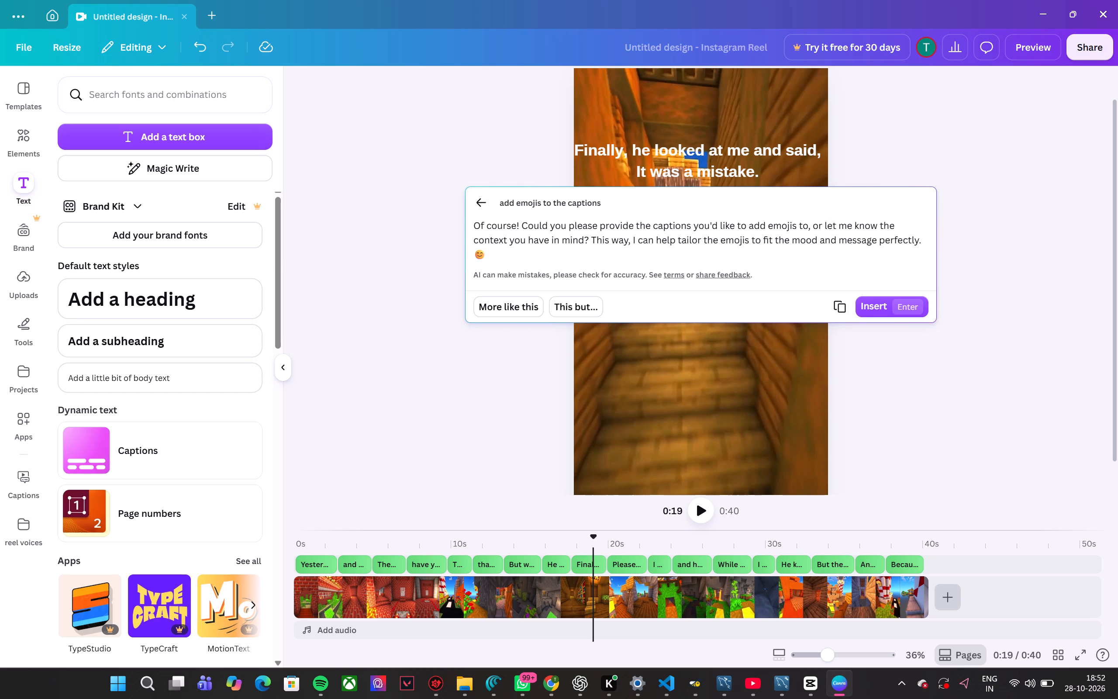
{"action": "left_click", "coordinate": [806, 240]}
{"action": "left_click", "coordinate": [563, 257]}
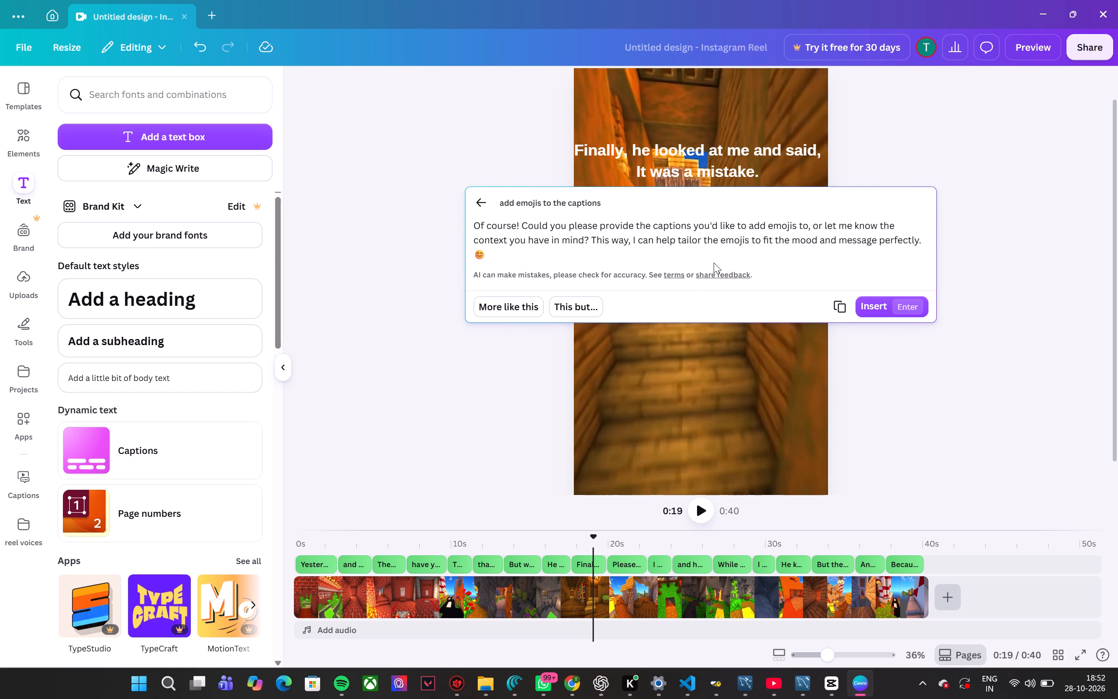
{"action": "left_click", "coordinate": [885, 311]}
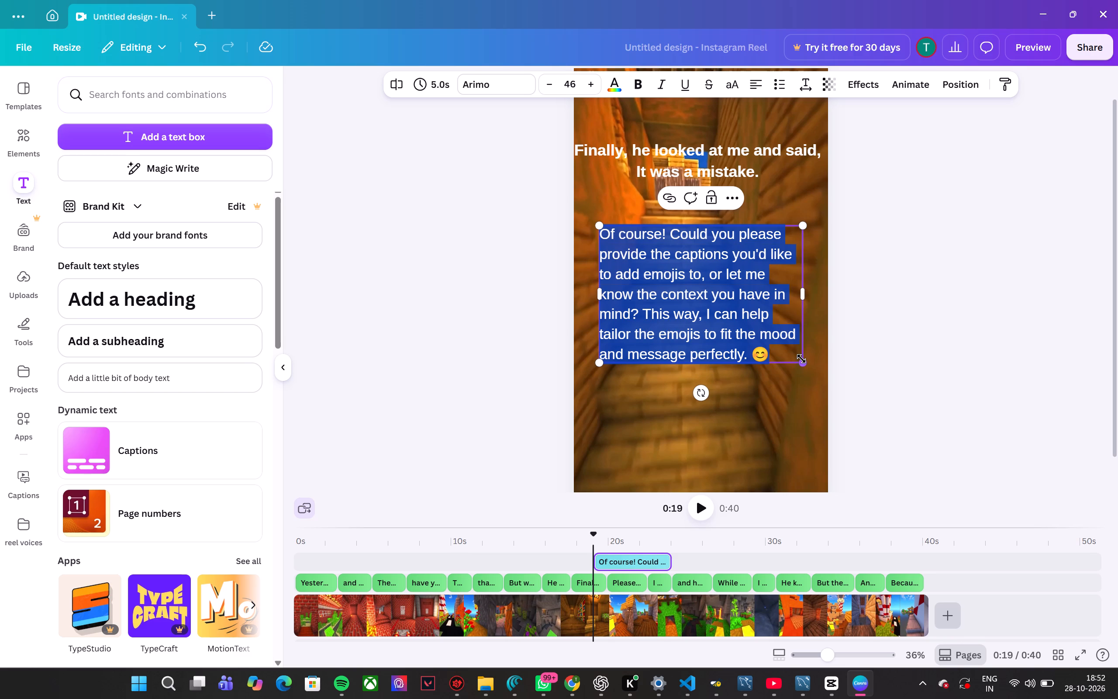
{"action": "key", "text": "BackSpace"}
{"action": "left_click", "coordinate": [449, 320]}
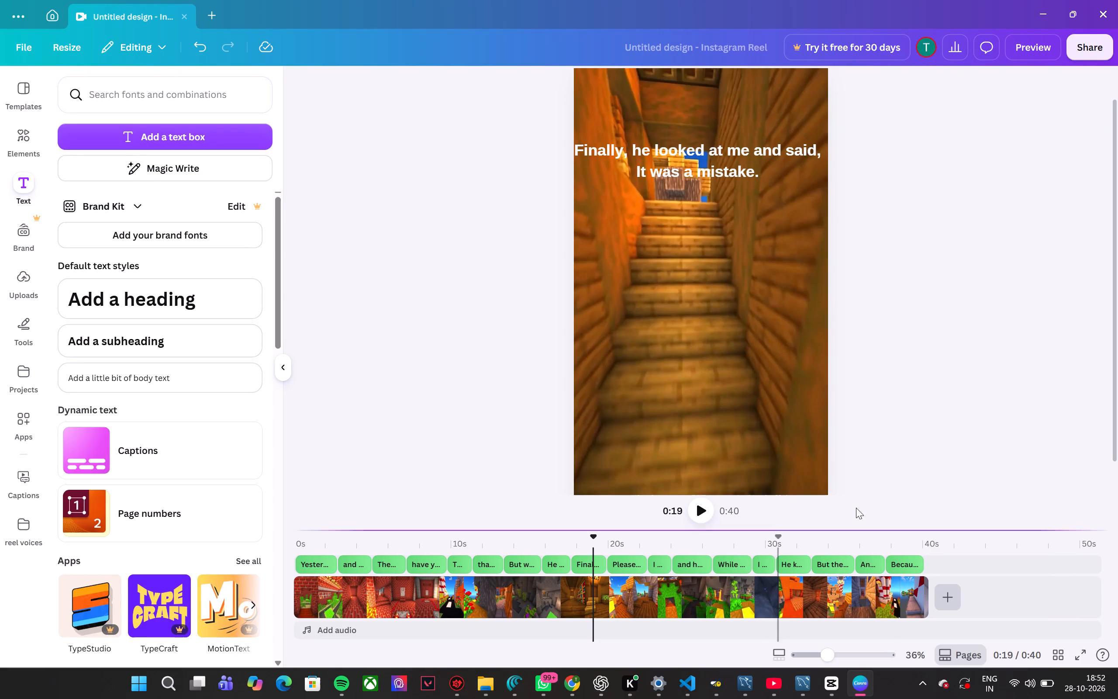
Play the captioned video from about 0:19 to about 0:30.
{"action": "left_click", "coordinate": [783, 658]}
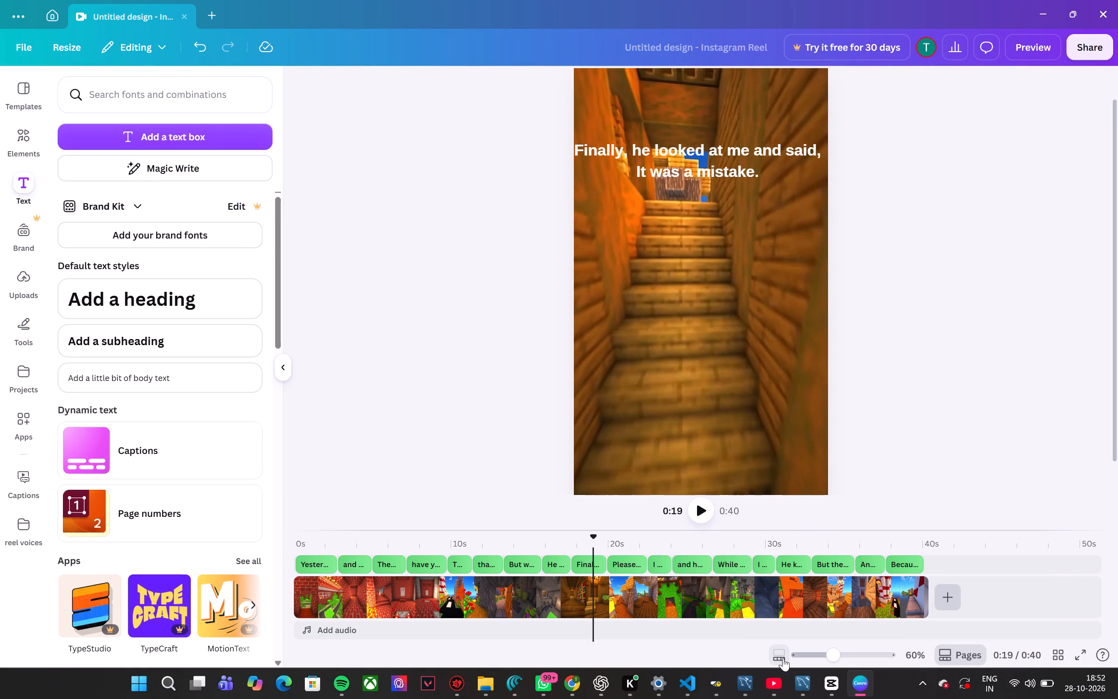
{"action": "left_click", "coordinate": [783, 658]}
{"action": "left_click", "coordinate": [783, 658]}
{"action": "left_click", "coordinate": [696, 510]}
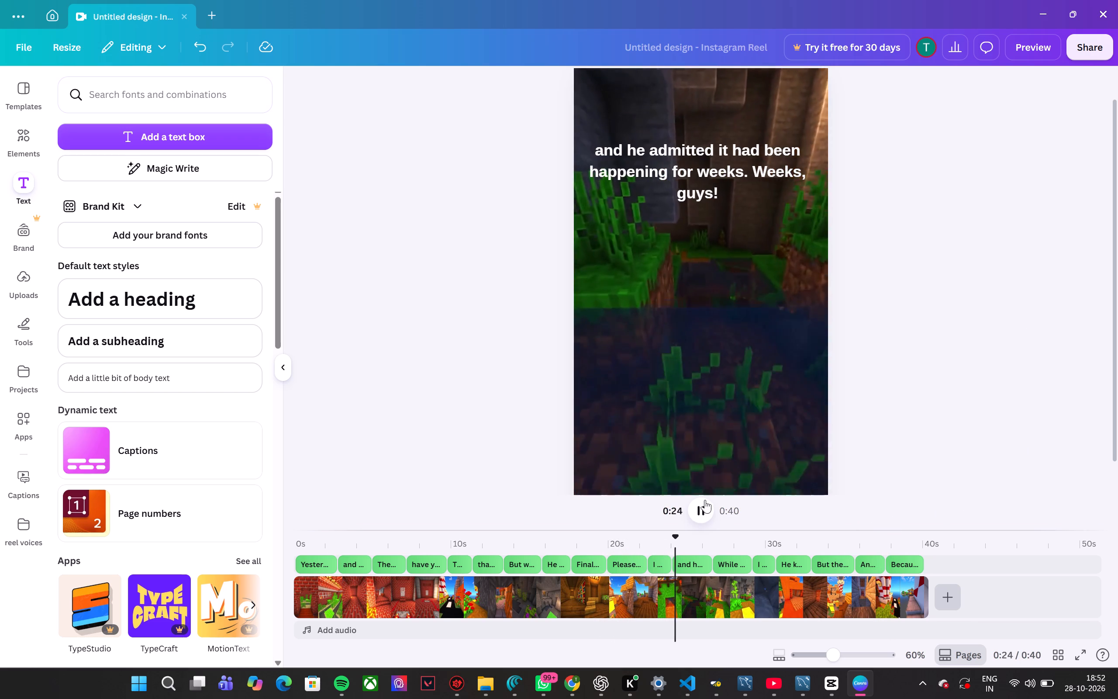
{"action": "left_click", "coordinate": [715, 508]}
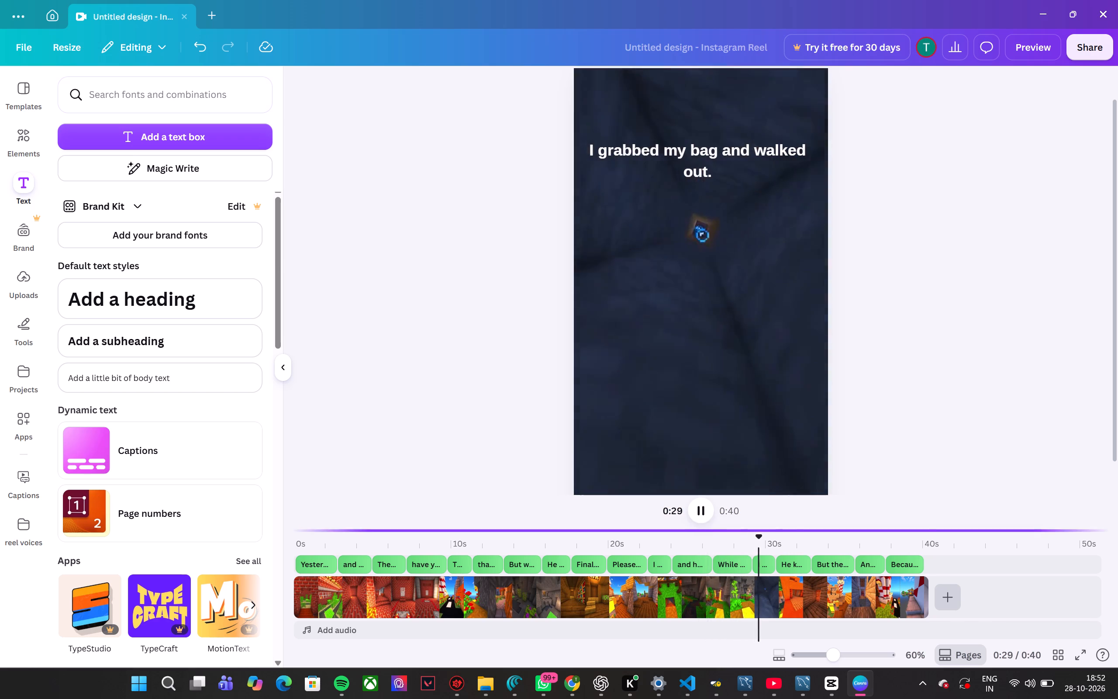
{"action": "left_click", "coordinate": [705, 517]}
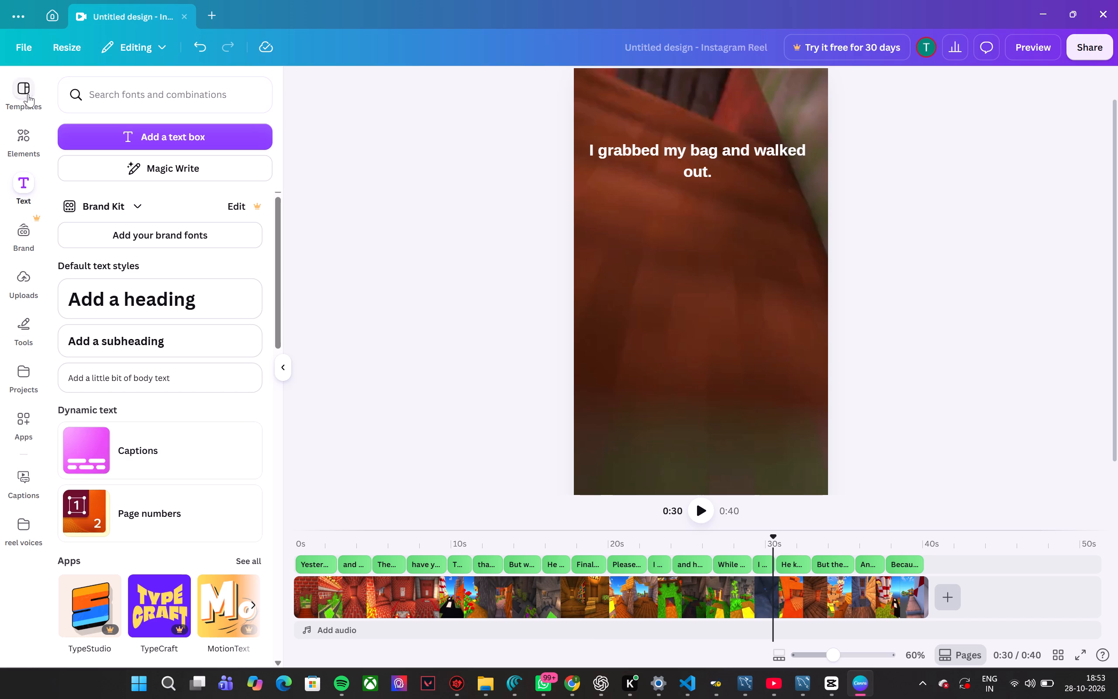
{"action": "left_click", "coordinate": [22, 197]}
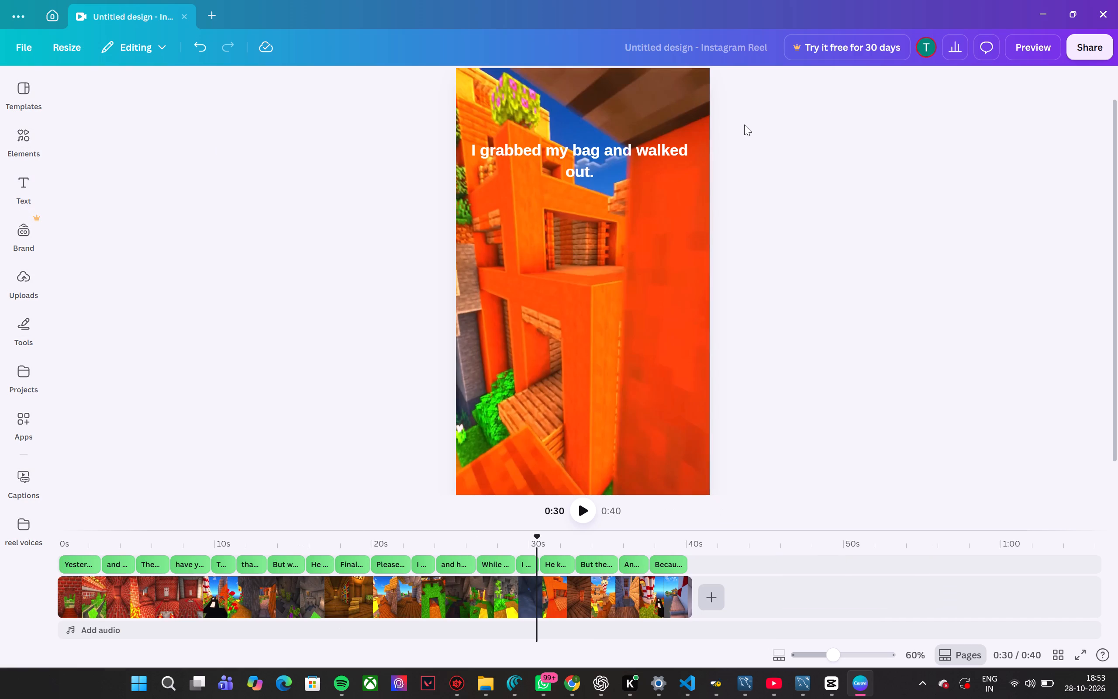
Download the design as a 1080p MP4 video and save it to the Downloads folder.
{"action": "left_click", "coordinate": [1081, 55]}
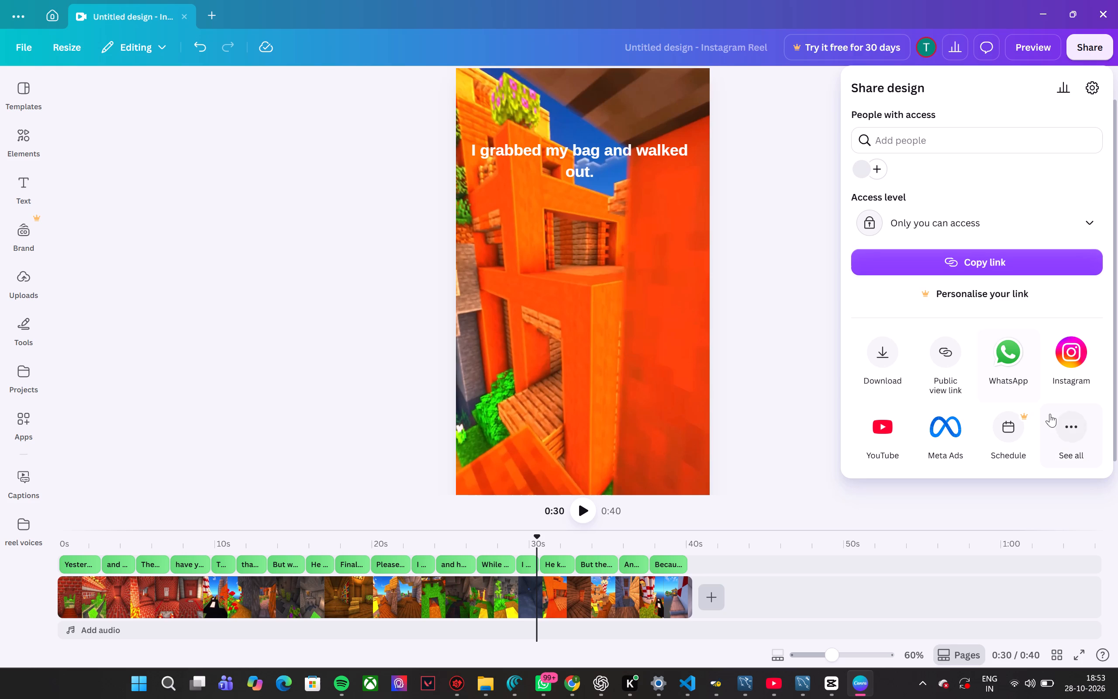
{"action": "left_click", "coordinate": [883, 349]}
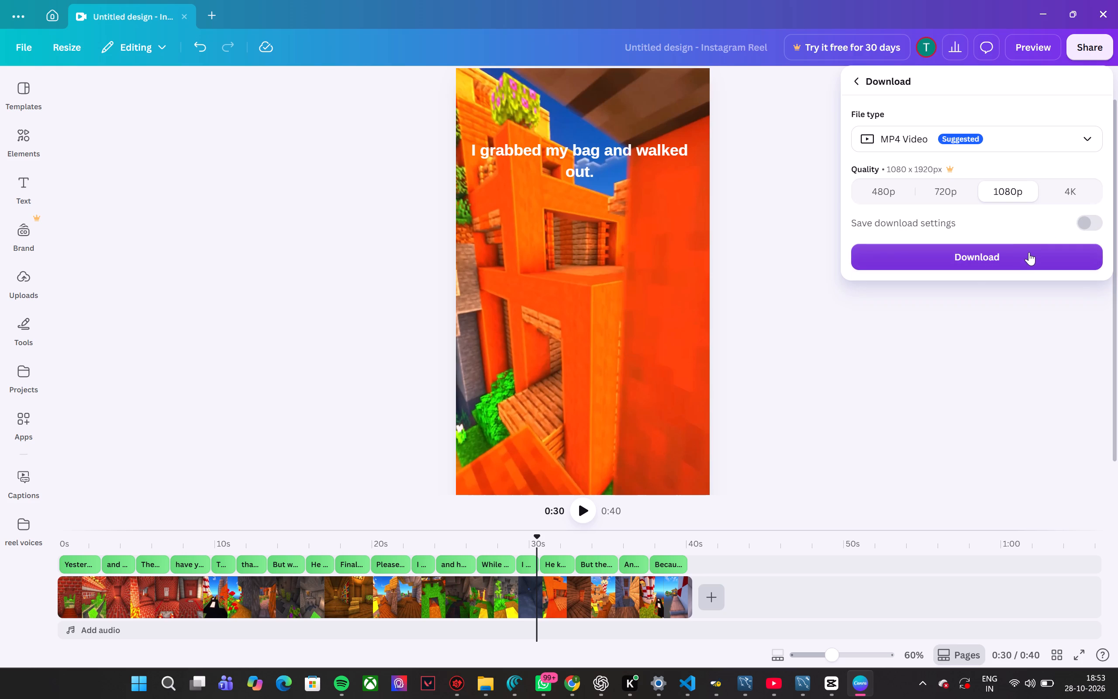
{"action": "left_click", "coordinate": [1030, 255]}
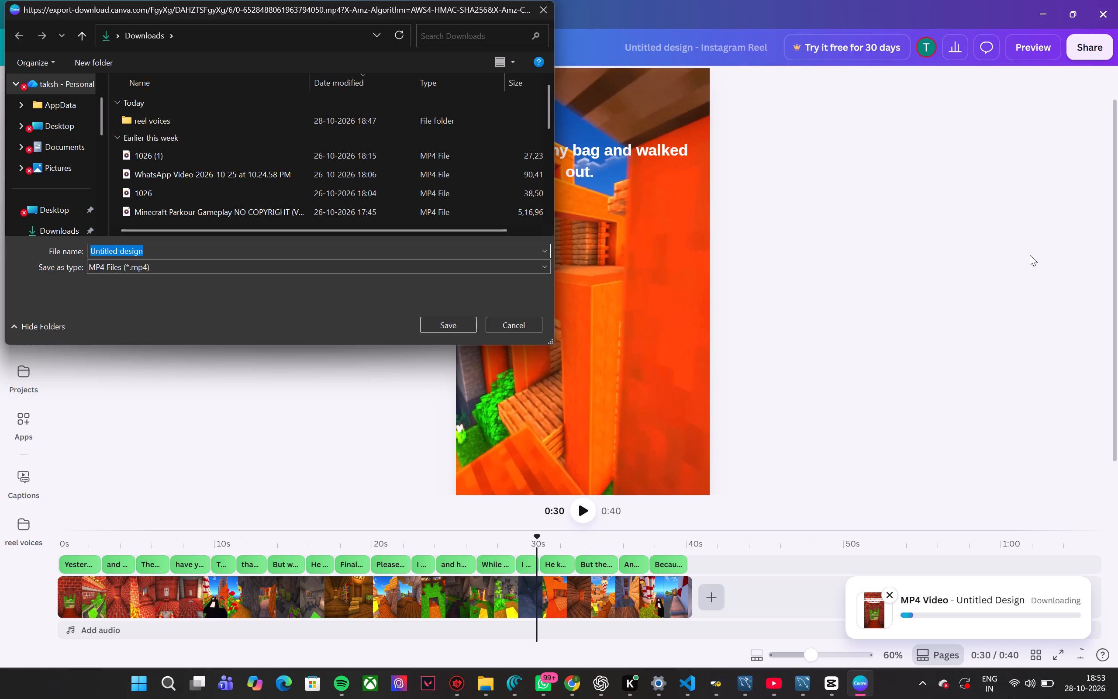
{"action": "key", "text": "Return"}
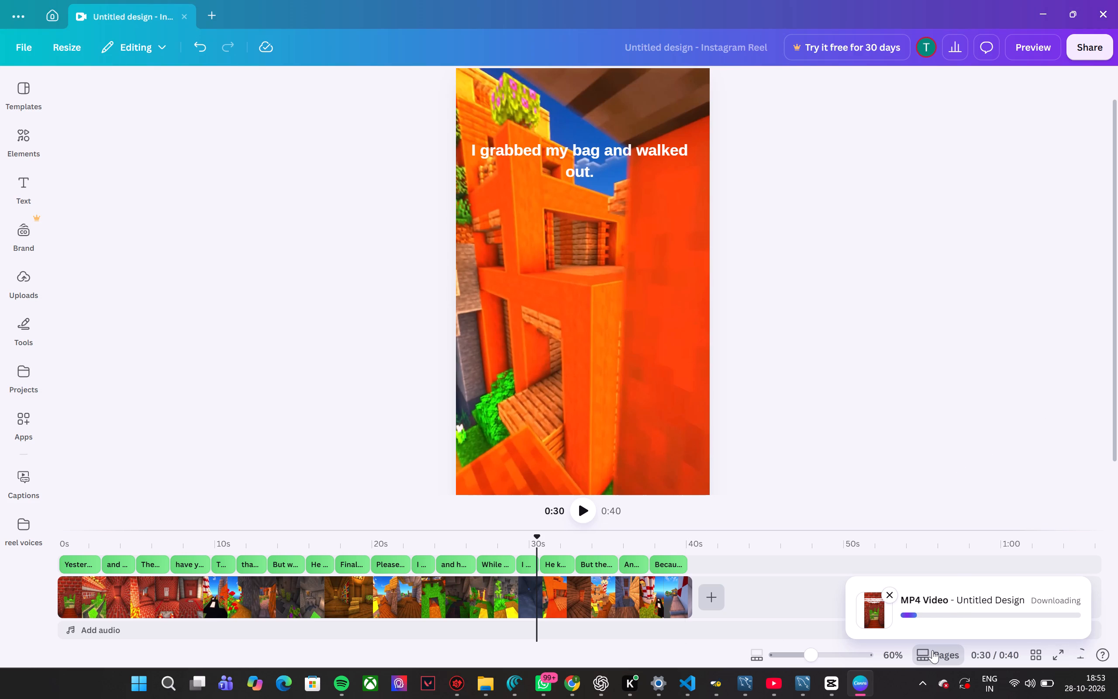
{"action": "left_click", "coordinate": [1080, 653]}
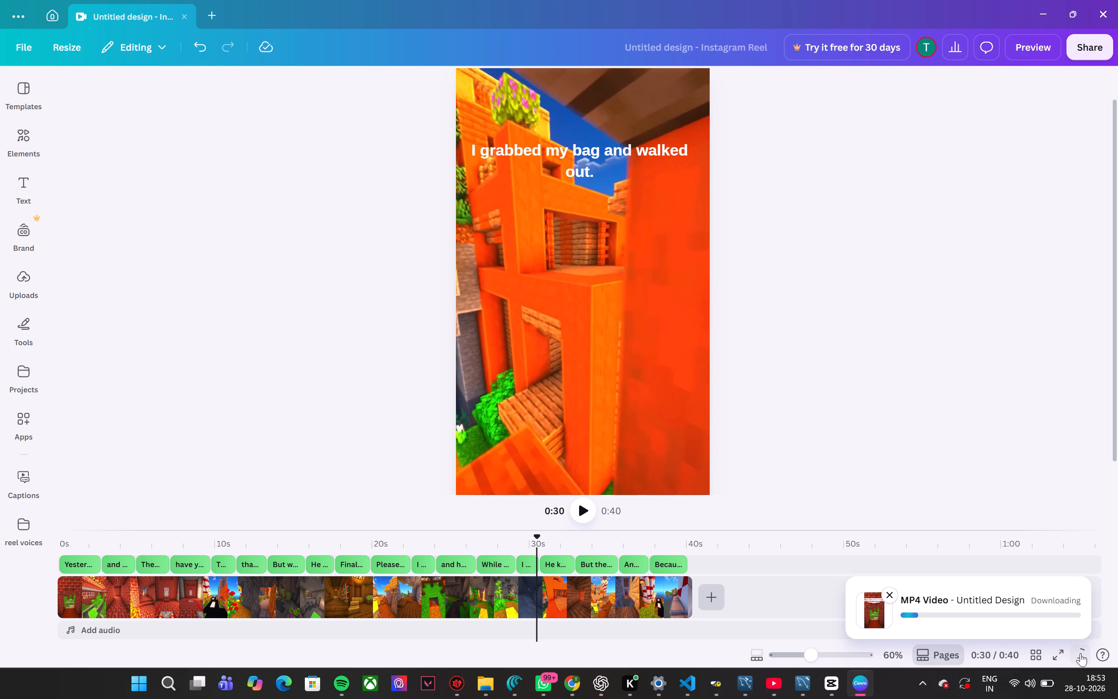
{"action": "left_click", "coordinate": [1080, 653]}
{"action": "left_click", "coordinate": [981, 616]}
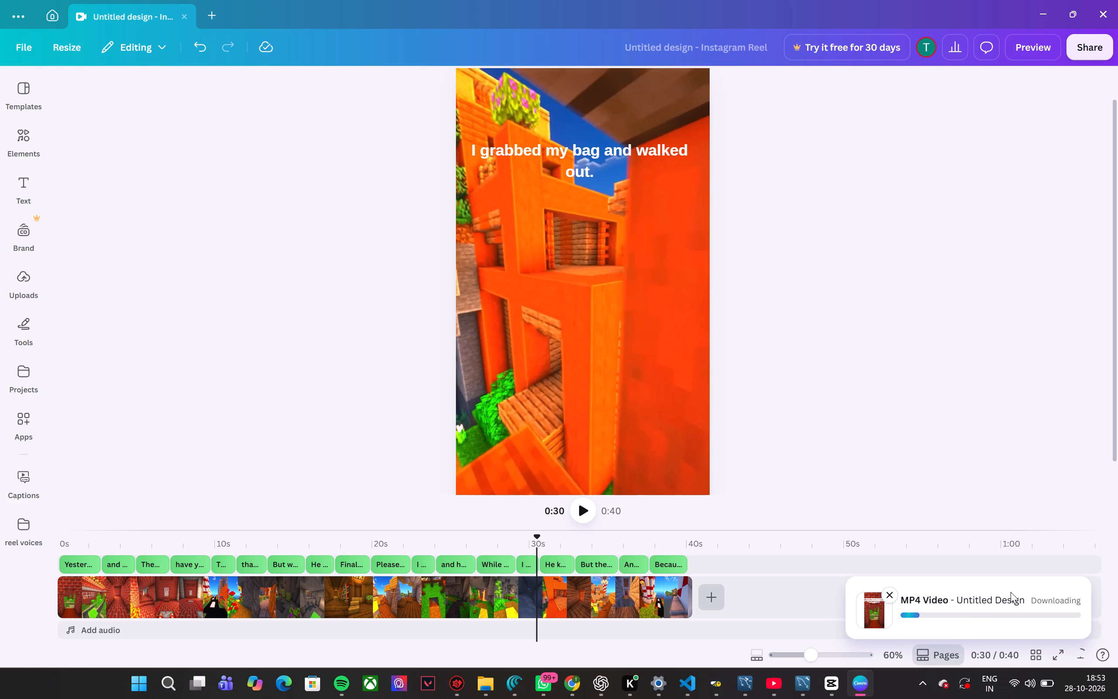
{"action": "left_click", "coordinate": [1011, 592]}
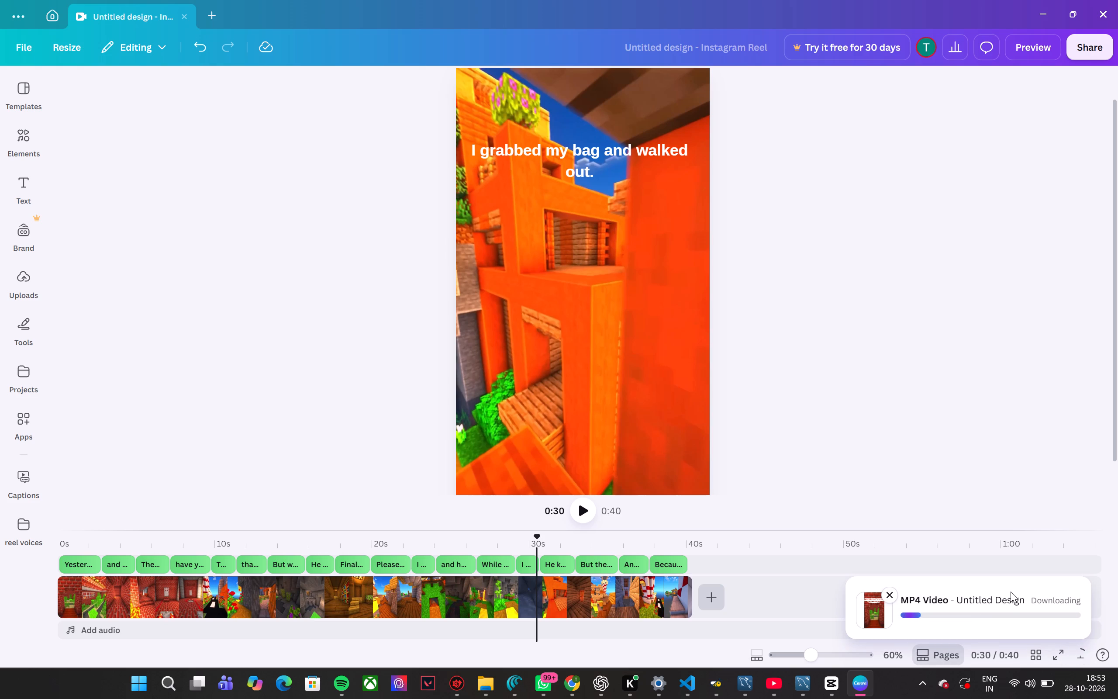
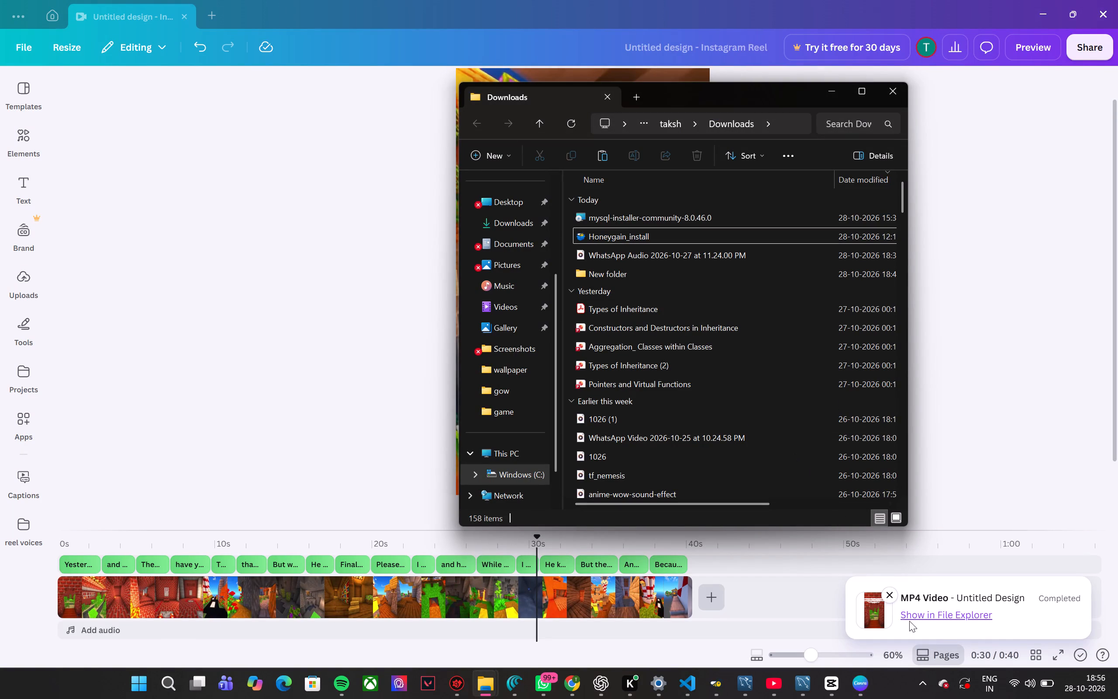
Show the downloaded MP4 video in its folder in File Explorer.
{"action": "left_click", "coordinate": [921, 616]}
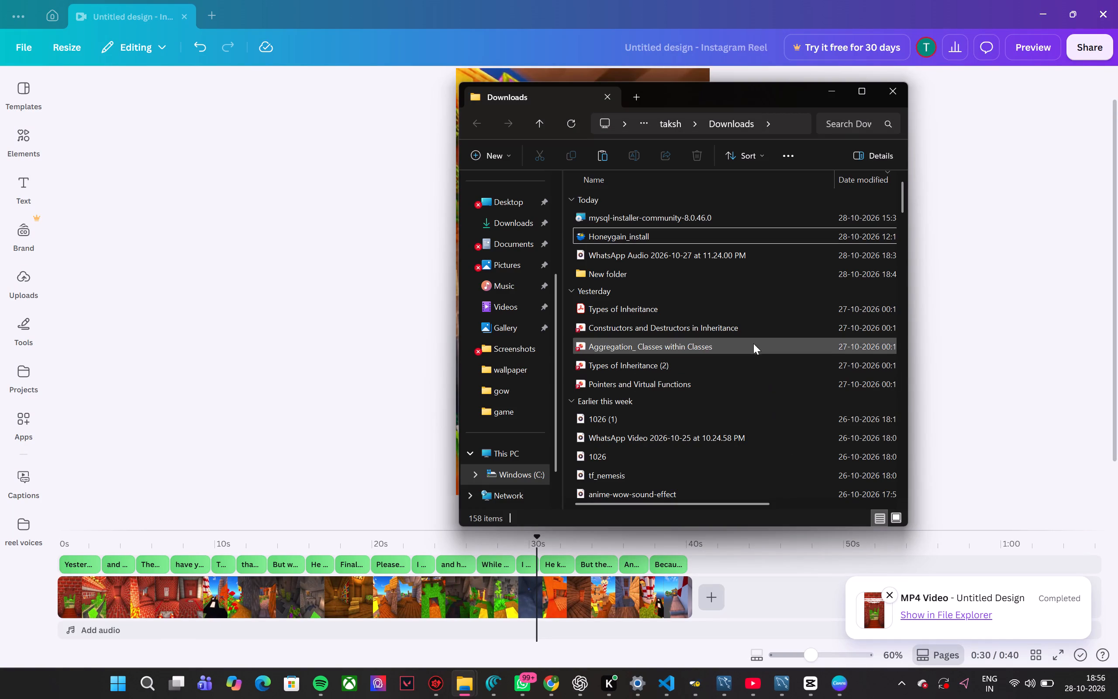
Maximize the File Explorer window and reopen the Downloads folder to look for the exported MP4 video.
{"action": "scroll", "coordinate": [722, 236], "scroll_direction": "up", "scroll_amount": 2}
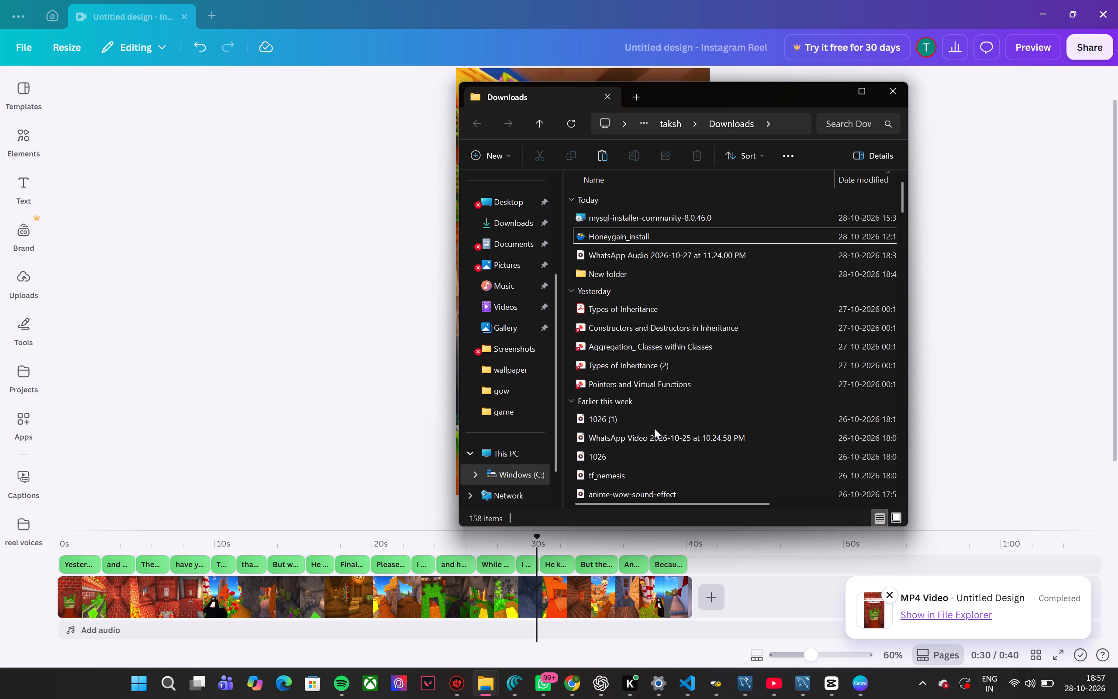
{"action": "left_click", "coordinate": [867, 97]}
{"action": "scroll", "coordinate": [430, 238], "scroll_direction": "up", "scroll_amount": 4}
{"action": "scroll", "coordinate": [430, 238], "scroll_direction": "down", "scroll_amount": 7}
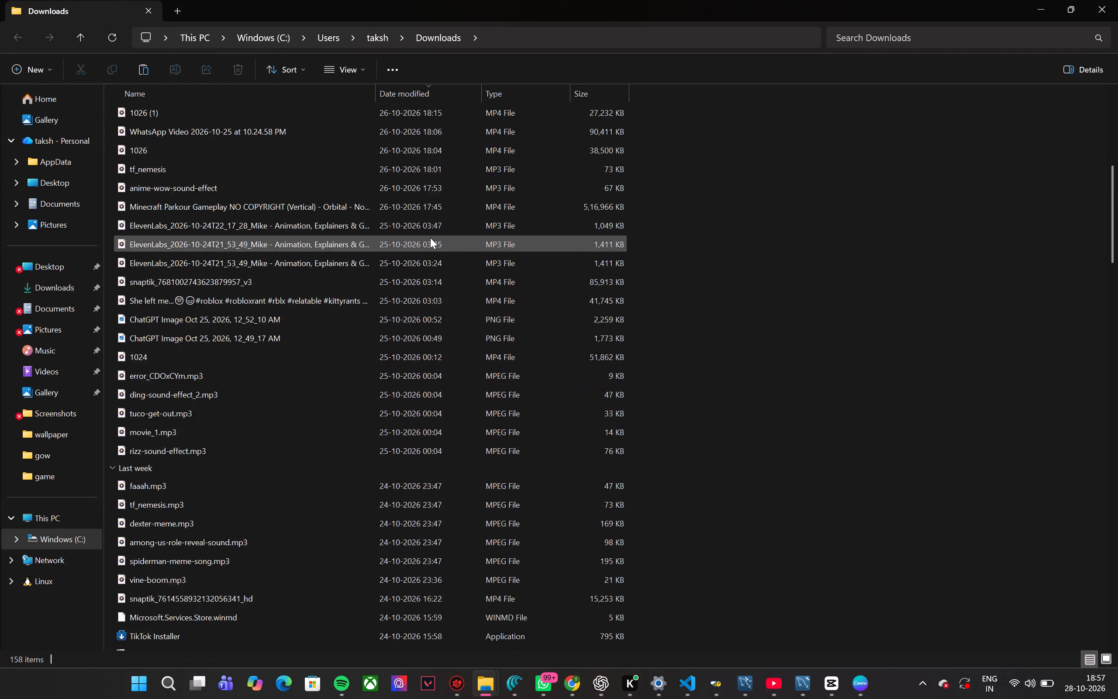
{"action": "scroll", "coordinate": [430, 238], "scroll_direction": "up", "scroll_amount": 5}
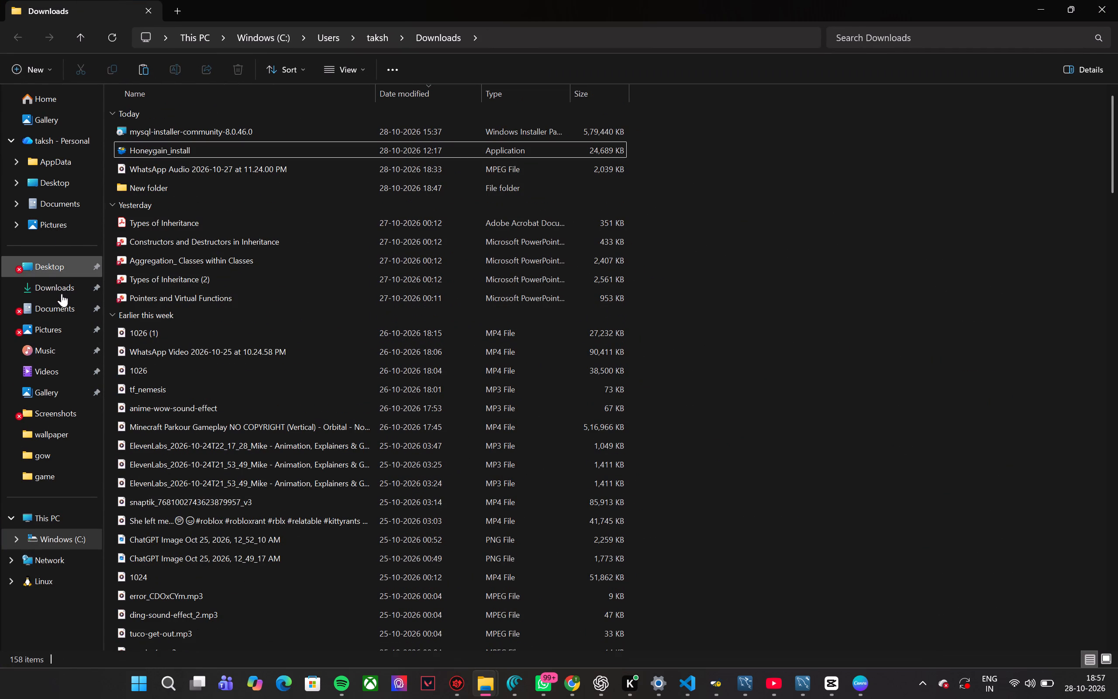
{"action": "left_click", "coordinate": [62, 294]}
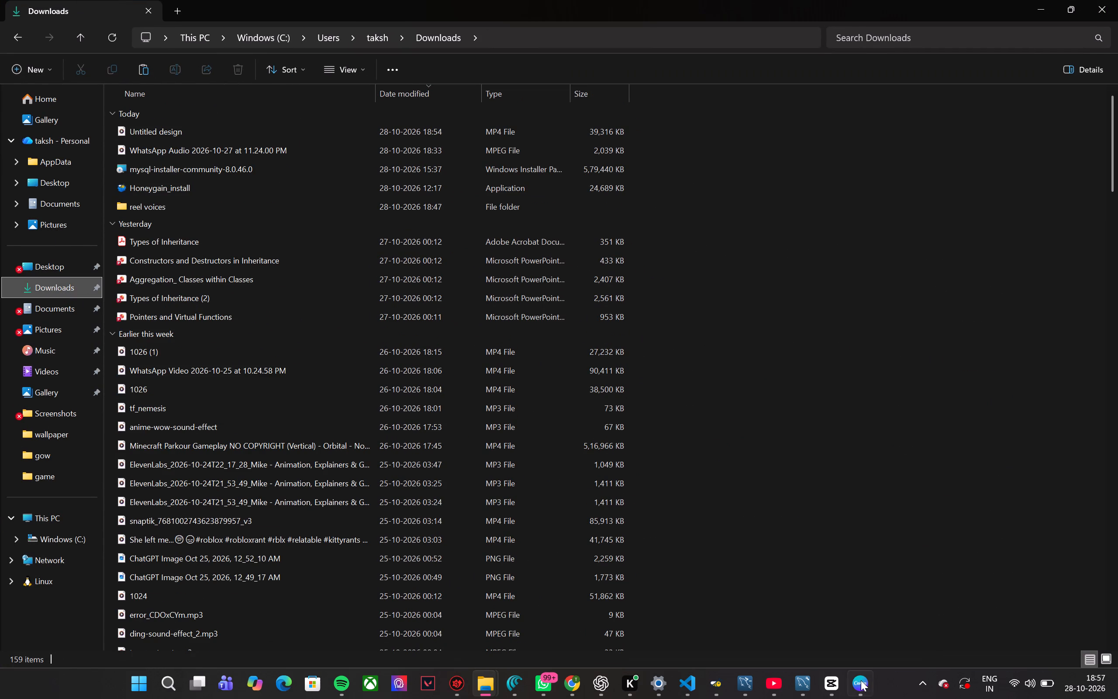
Switch to CapCut, dismiss the finished export dialog, and delete the gameplay video and WhatsApp audio clips from Timeline 01.
{"action": "left_click", "coordinate": [835, 683]}
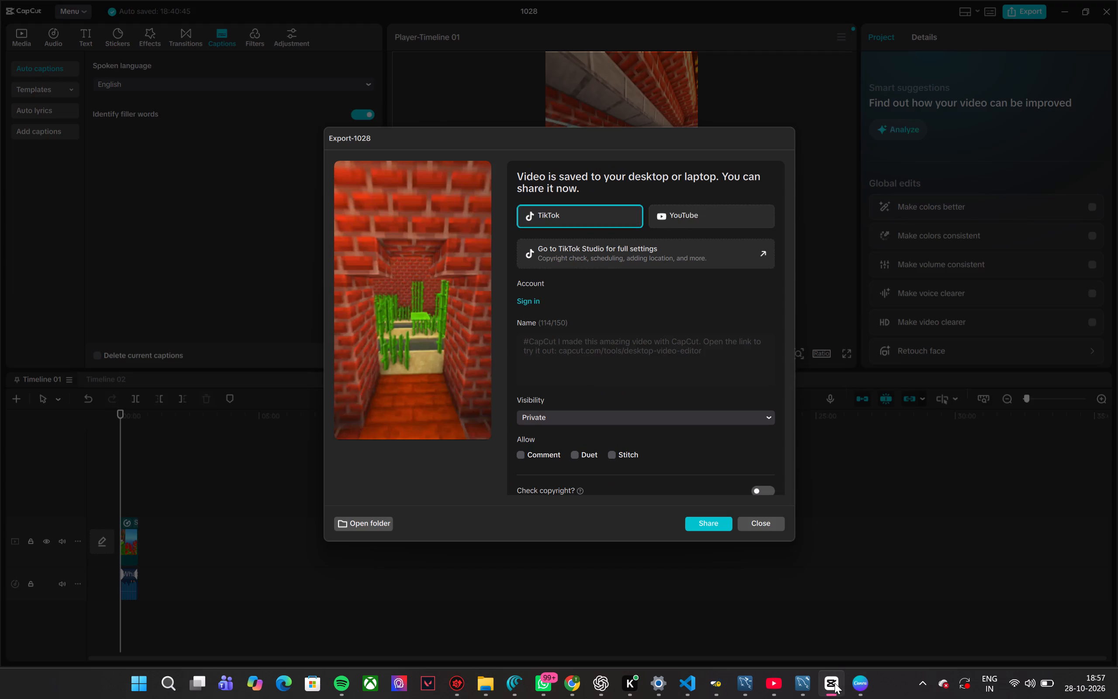
{"action": "left_click", "coordinate": [771, 527]}
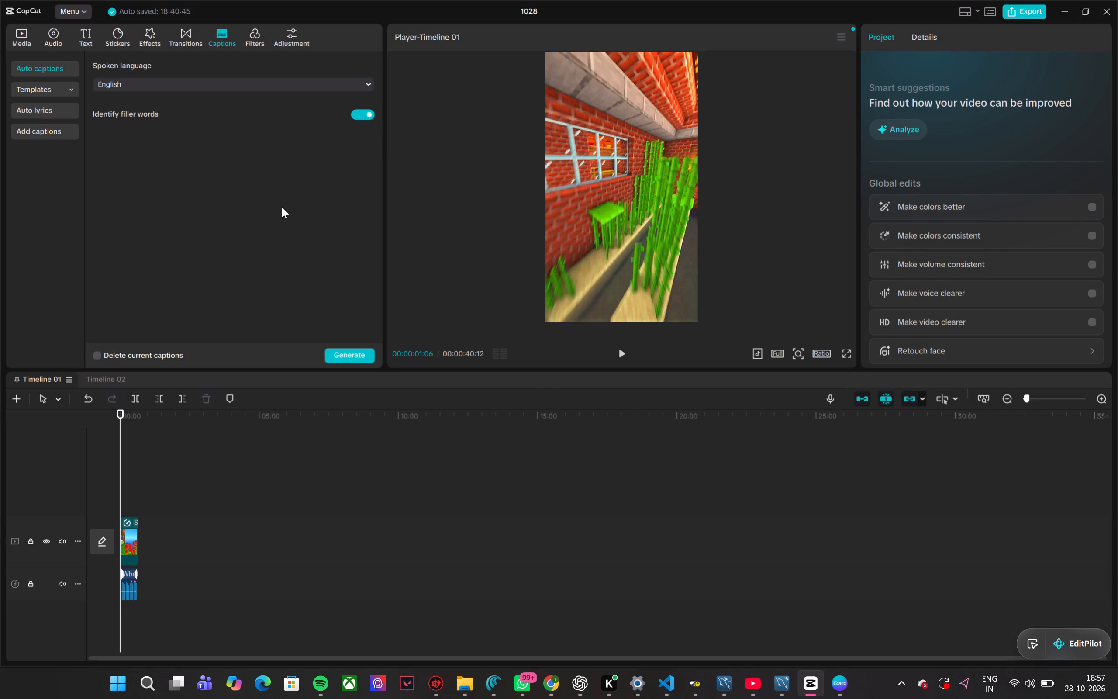
{"action": "left_click", "coordinate": [124, 525]}
{"action": "key", "text": "BackSpace"}
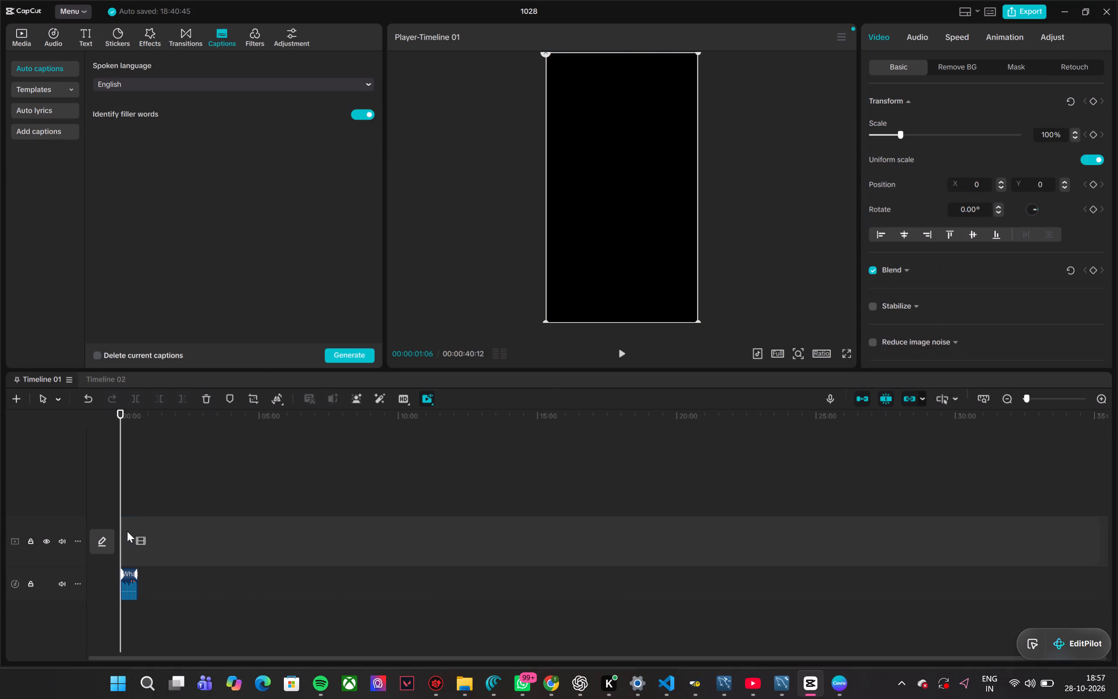
{"action": "left_click", "coordinate": [129, 588]}
{"action": "key", "text": "BackSpace"}
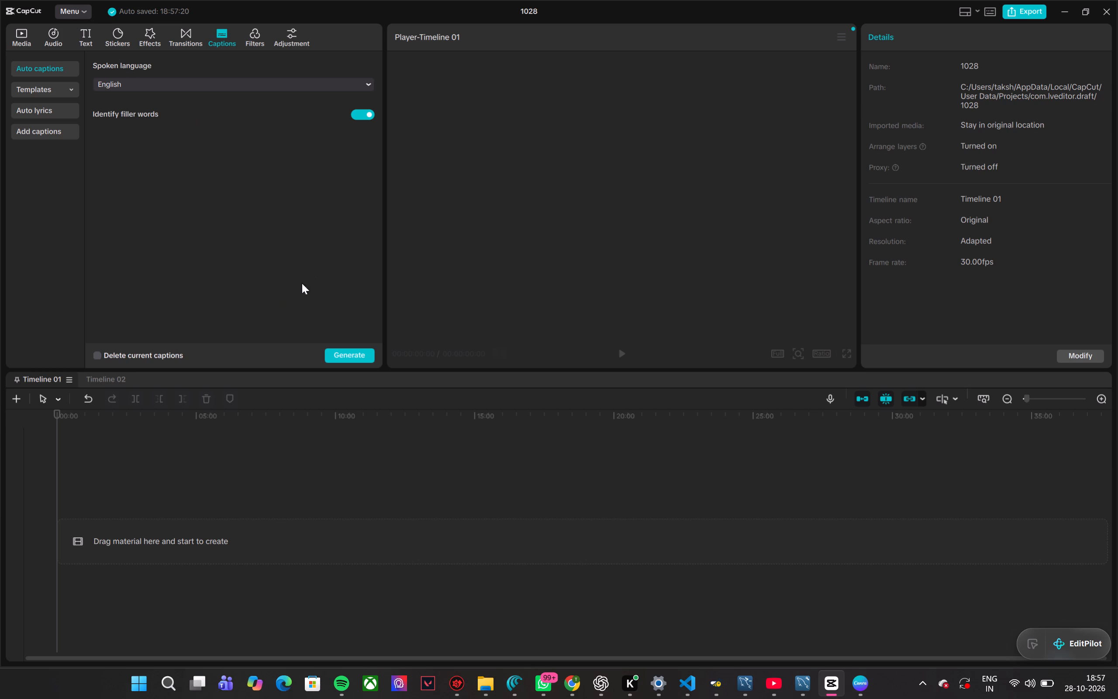
Import the Untitled design MP4 from the Downloads folder into the project's media.
{"action": "left_click", "coordinate": [28, 33]}
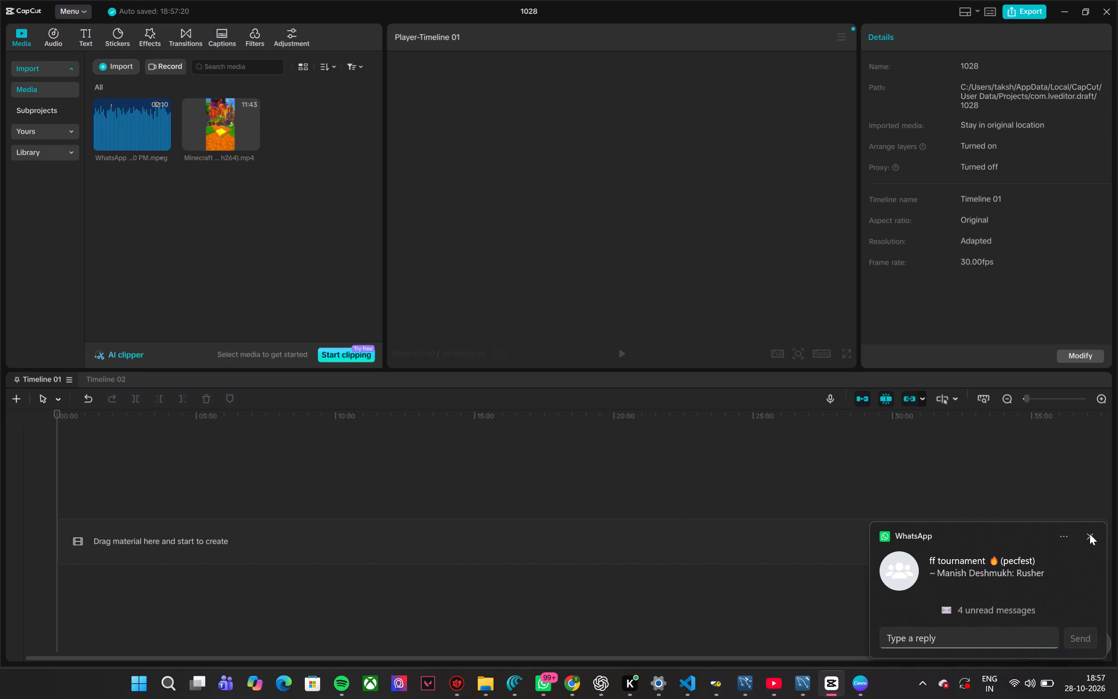
{"action": "left_click", "coordinate": [1091, 537]}
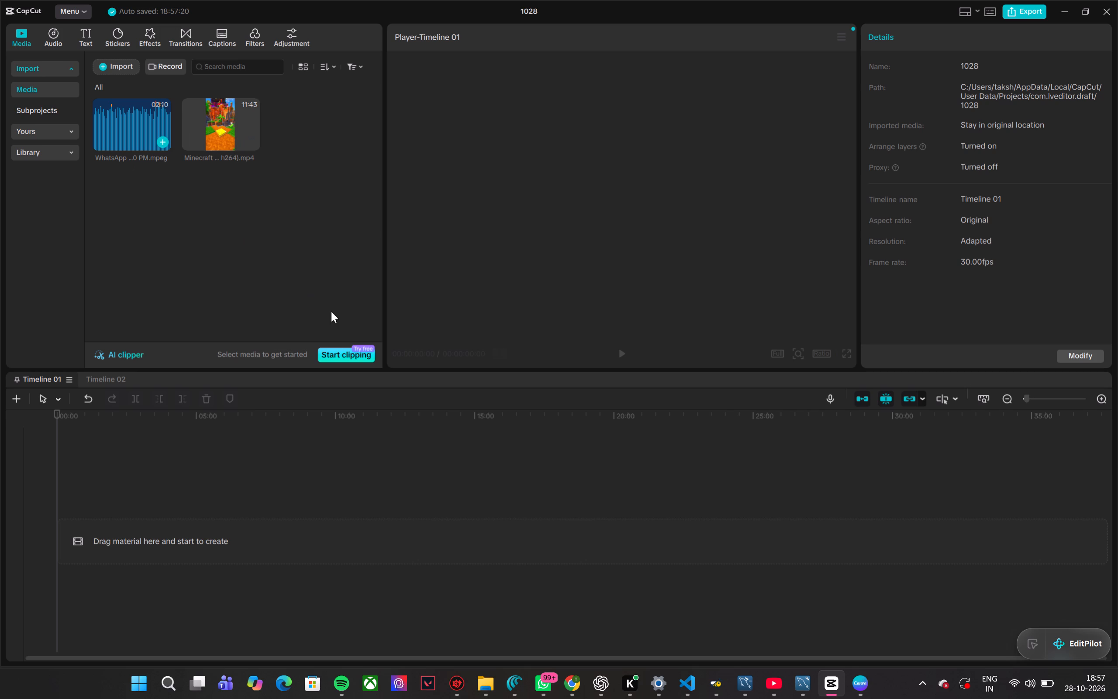
{"action": "left_click", "coordinate": [105, 68]}
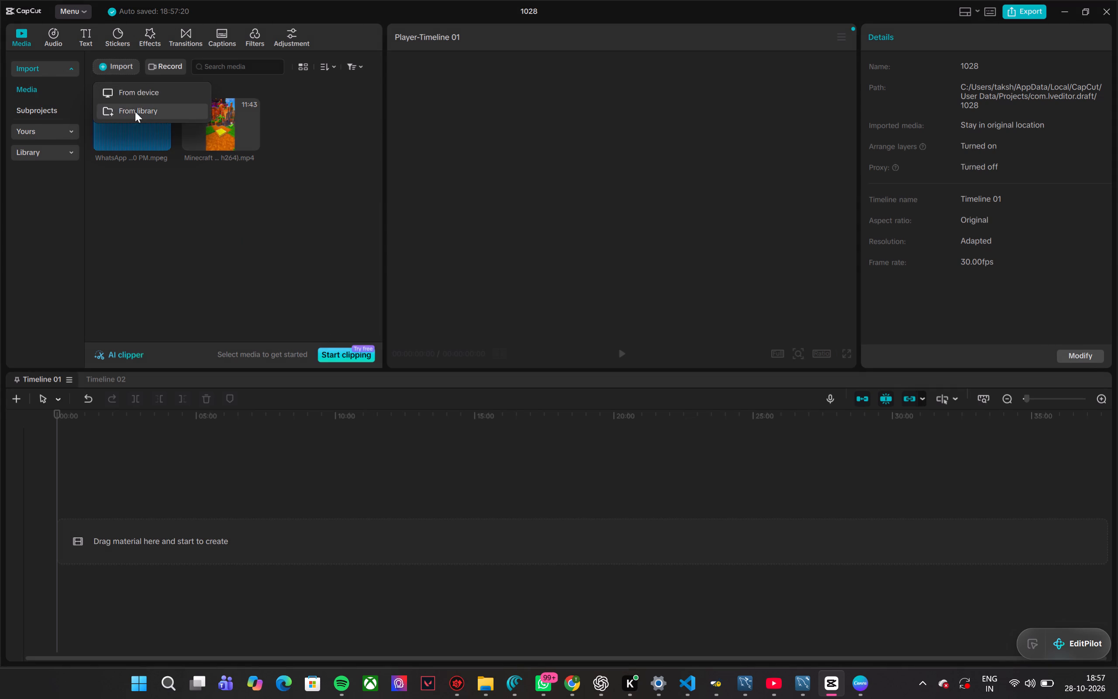
{"action": "left_click", "coordinate": [157, 90]}
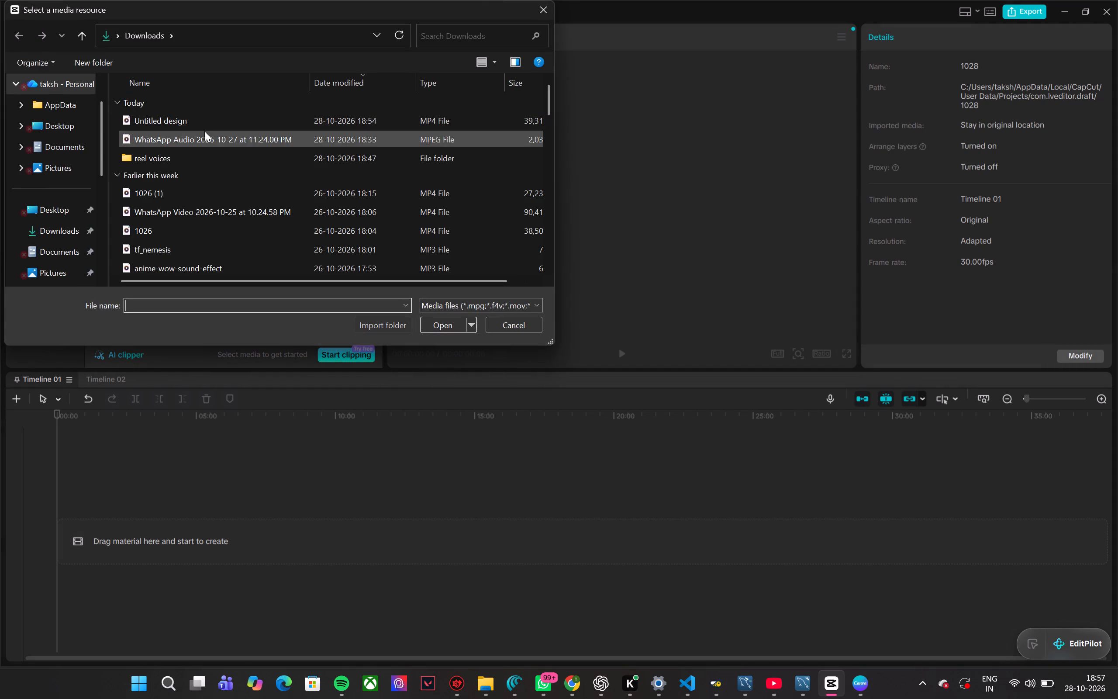
{"action": "left_click", "coordinate": [197, 121]}
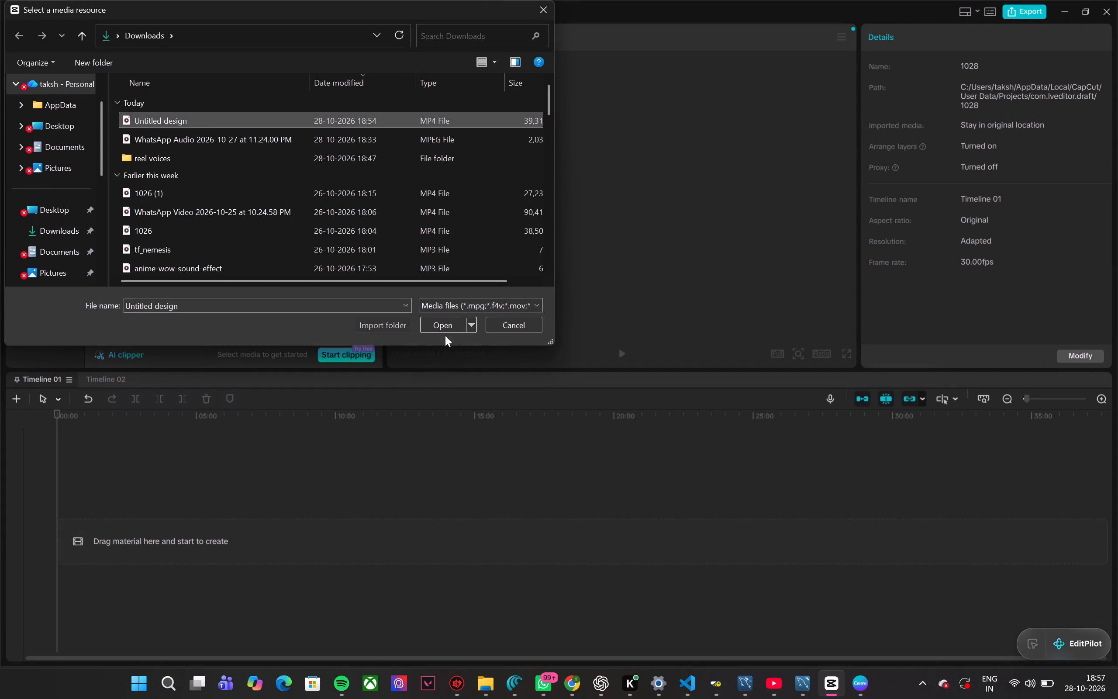
{"action": "left_click", "coordinate": [440, 323]}
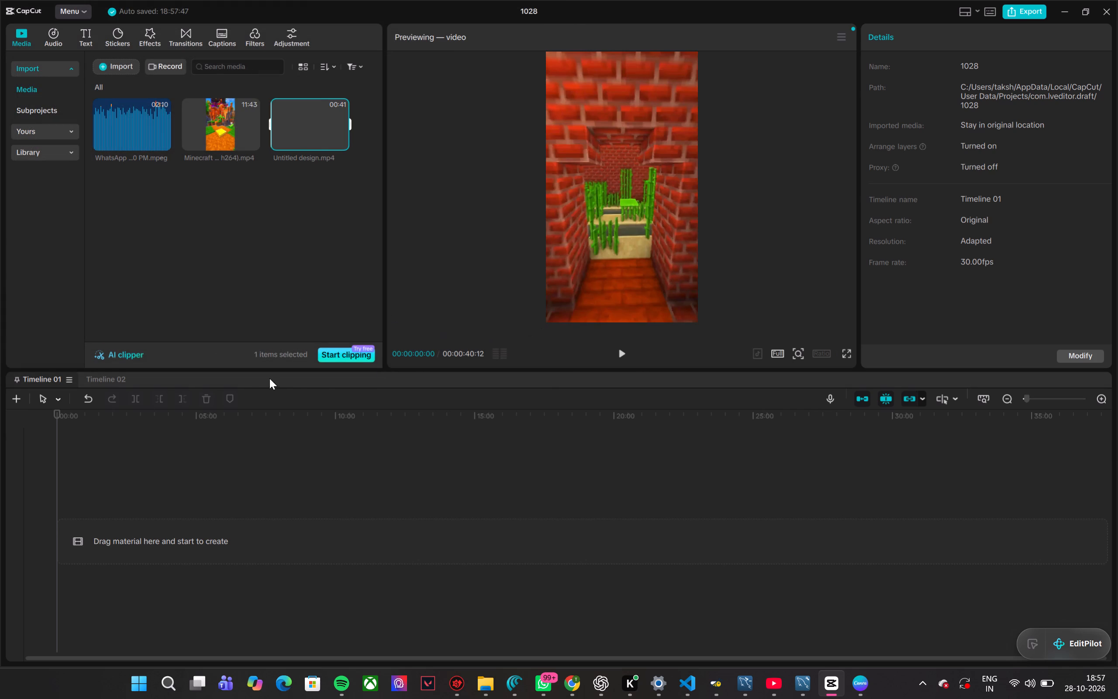
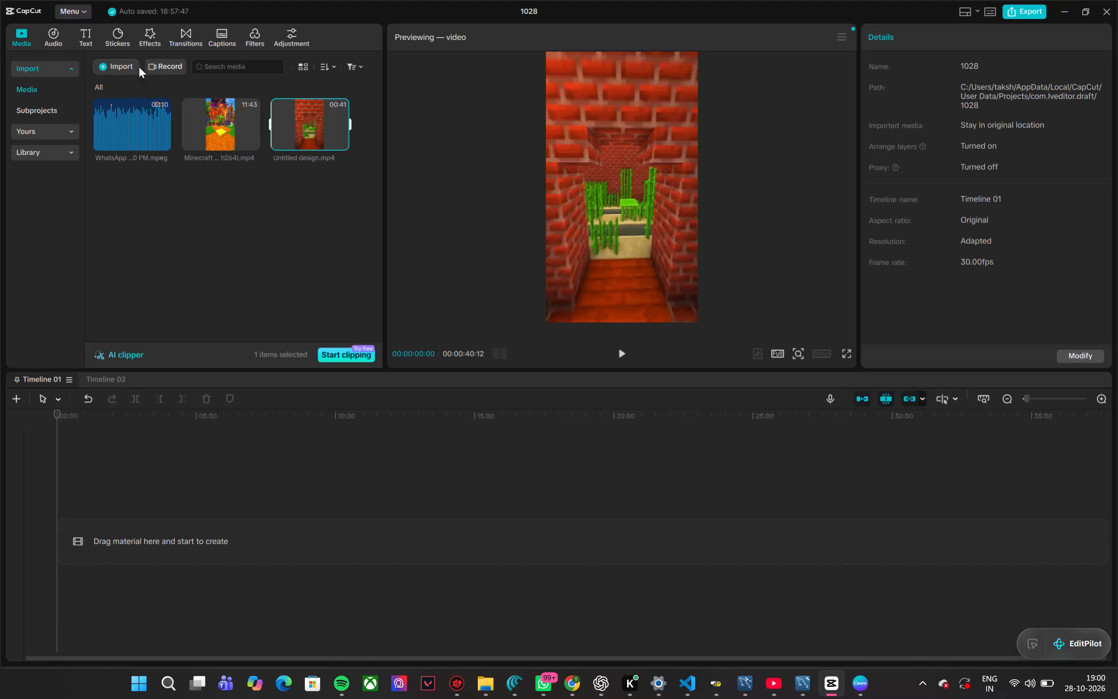
Import the vine-boom.mp3 sound effect from the reel voices folder in Downloads into the project media.
{"action": "left_click", "coordinate": [131, 66]}
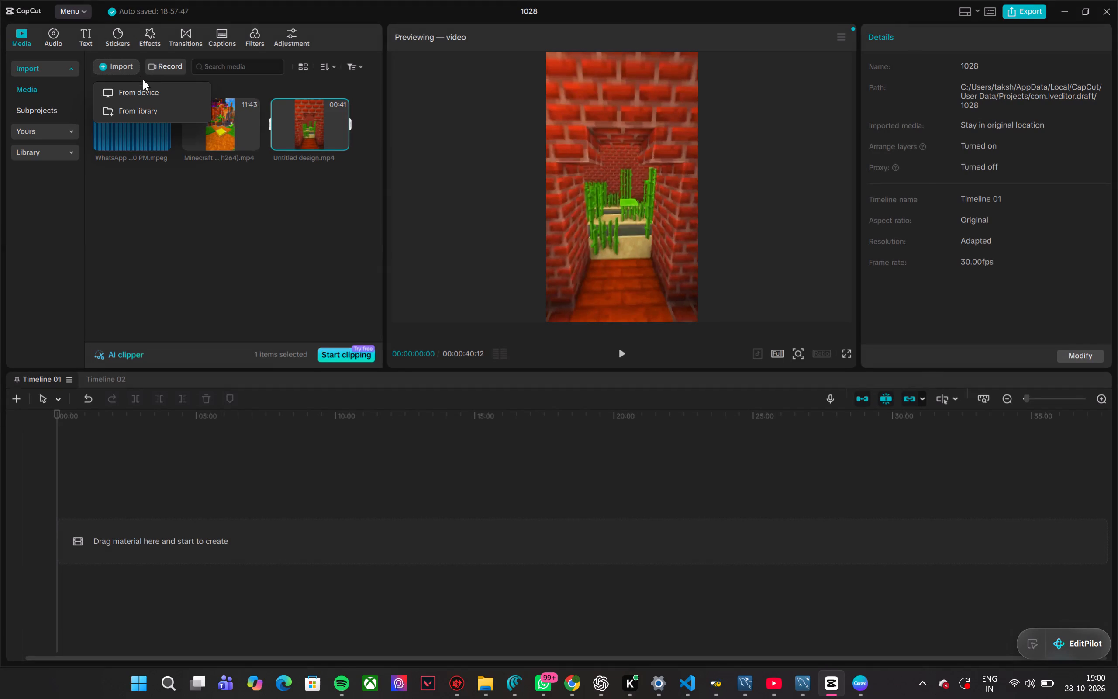
{"action": "left_click", "coordinate": [150, 97]}
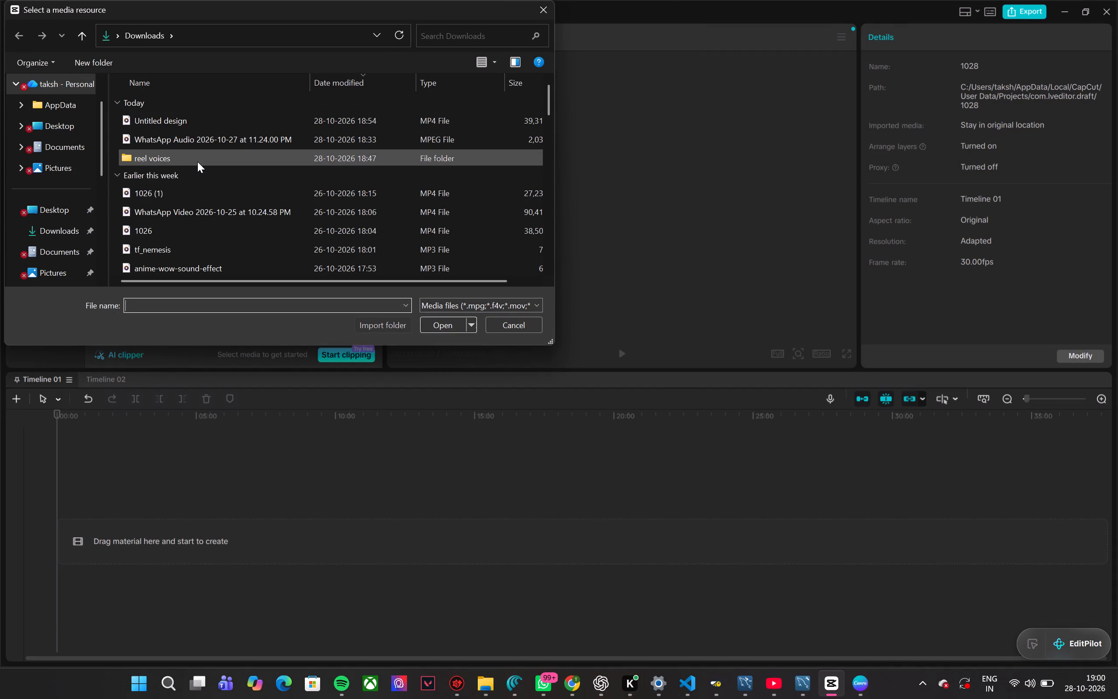
{"action": "left_click", "coordinate": [197, 162]}
{"action": "double_click", "coordinate": [200, 156]}
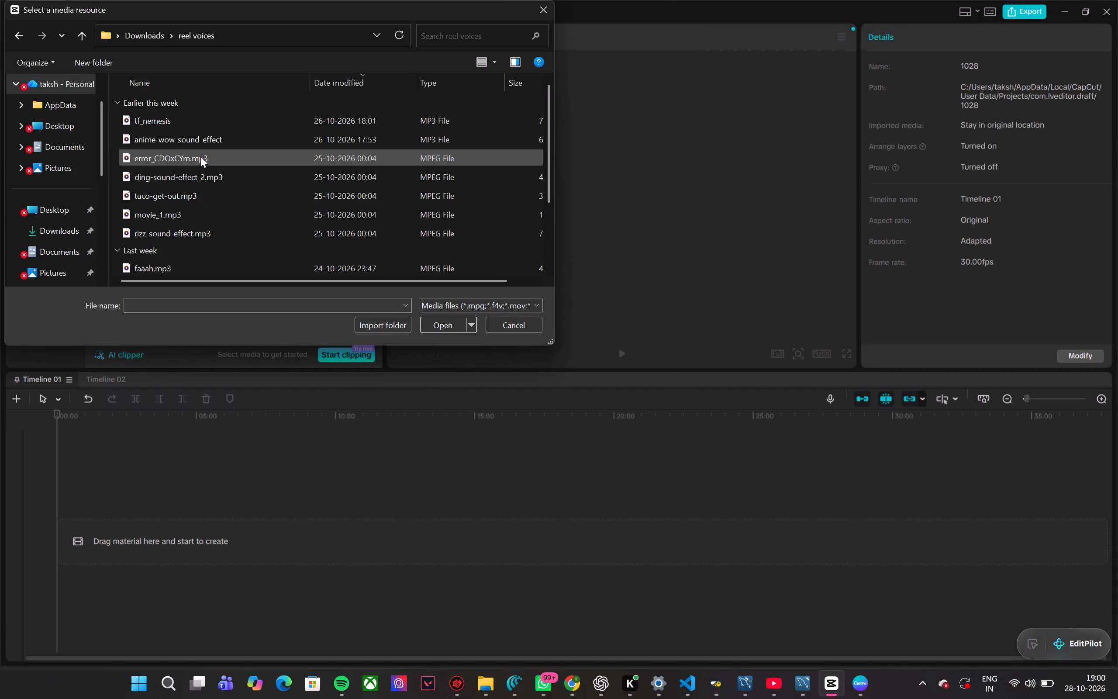
{"action": "scroll", "coordinate": [218, 190], "scroll_direction": "down", "scroll_amount": 5}
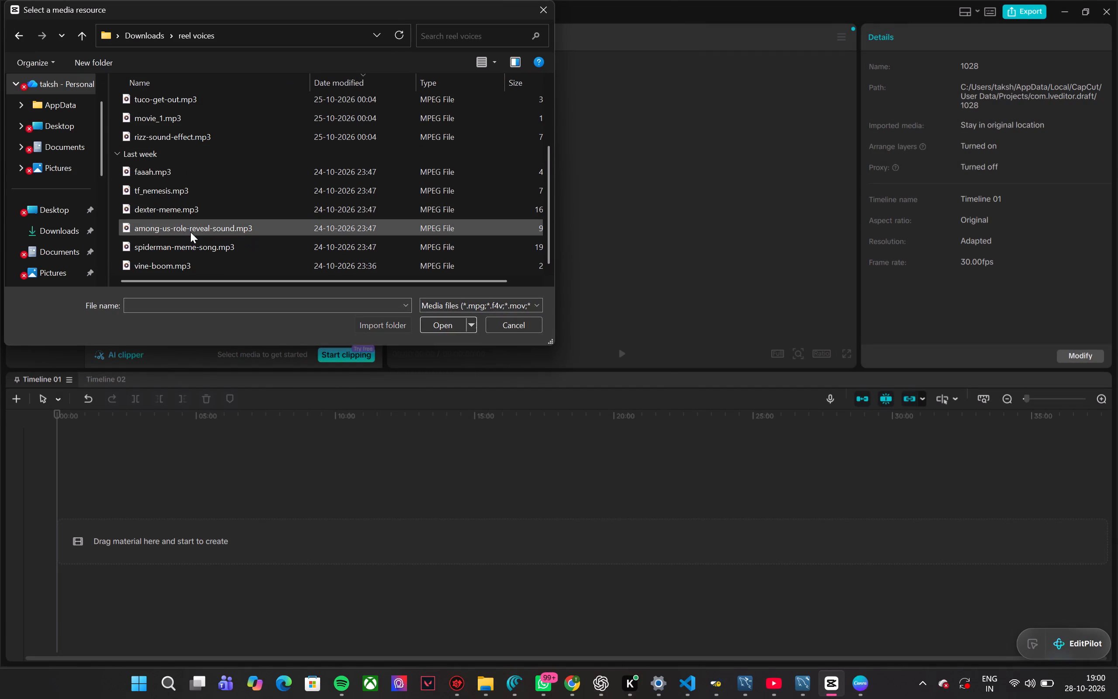
{"action": "left_click", "coordinate": [196, 265]}
{"action": "left_click", "coordinate": [437, 327]}
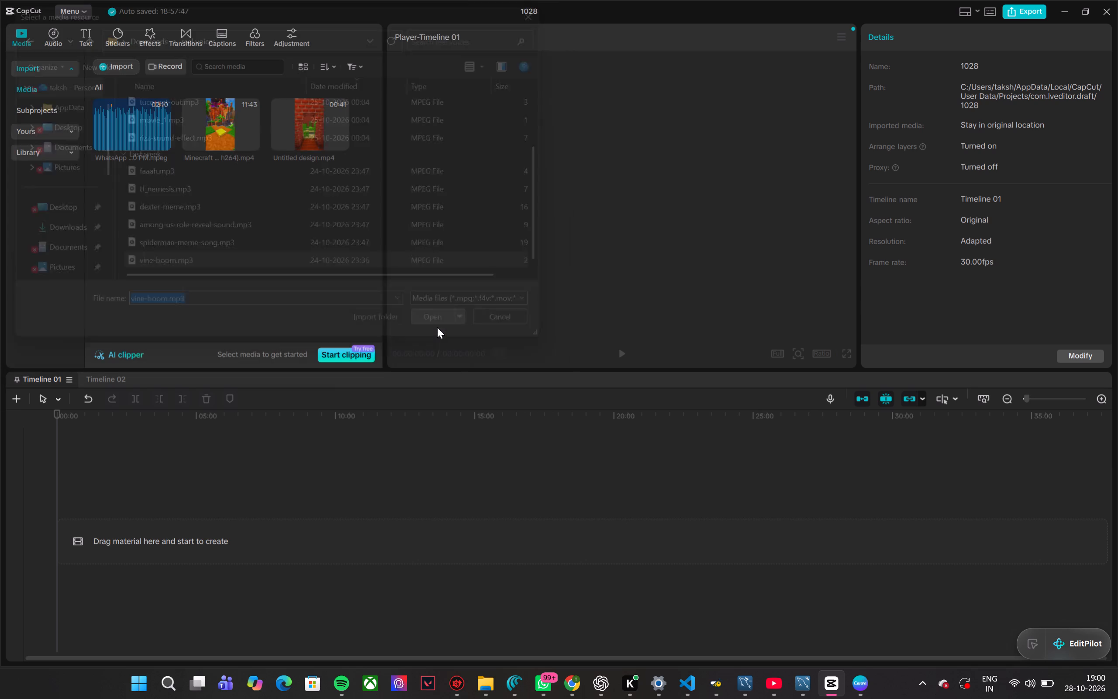
Place the Untitled design.mp4 video at the start of the empty timeline and play its first seconds.
{"action": "left_click_drag", "start_coordinate": [308, 120], "coordinate": [274, 200]}
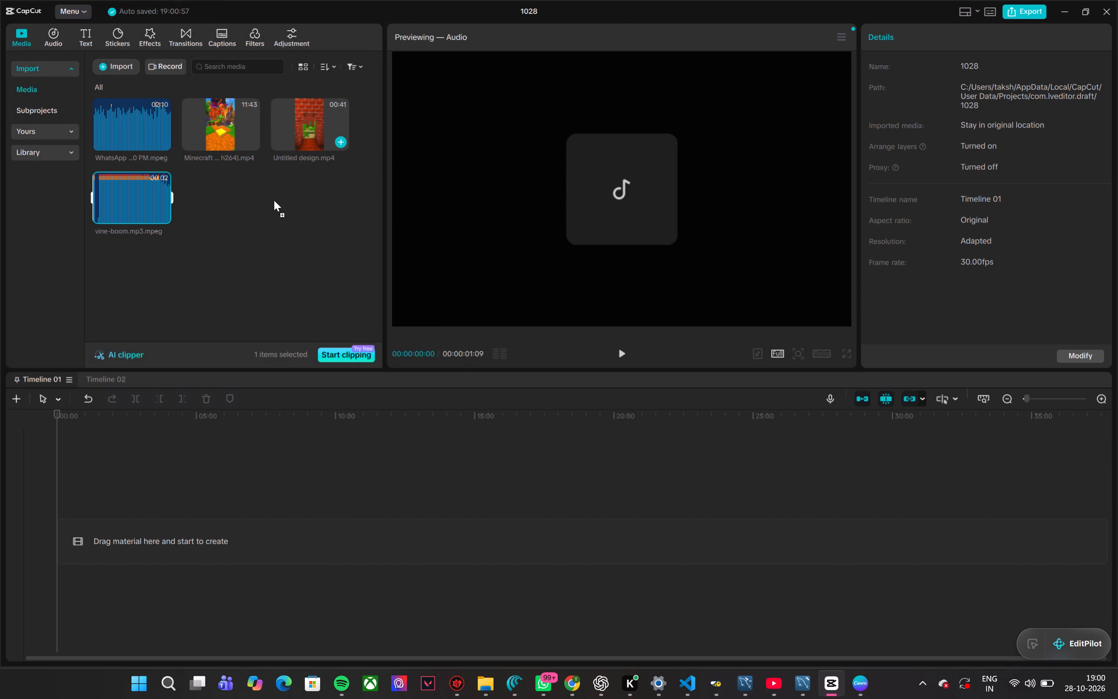
{"action": "left_click_drag", "start_coordinate": [274, 200], "coordinate": [94, 436]}
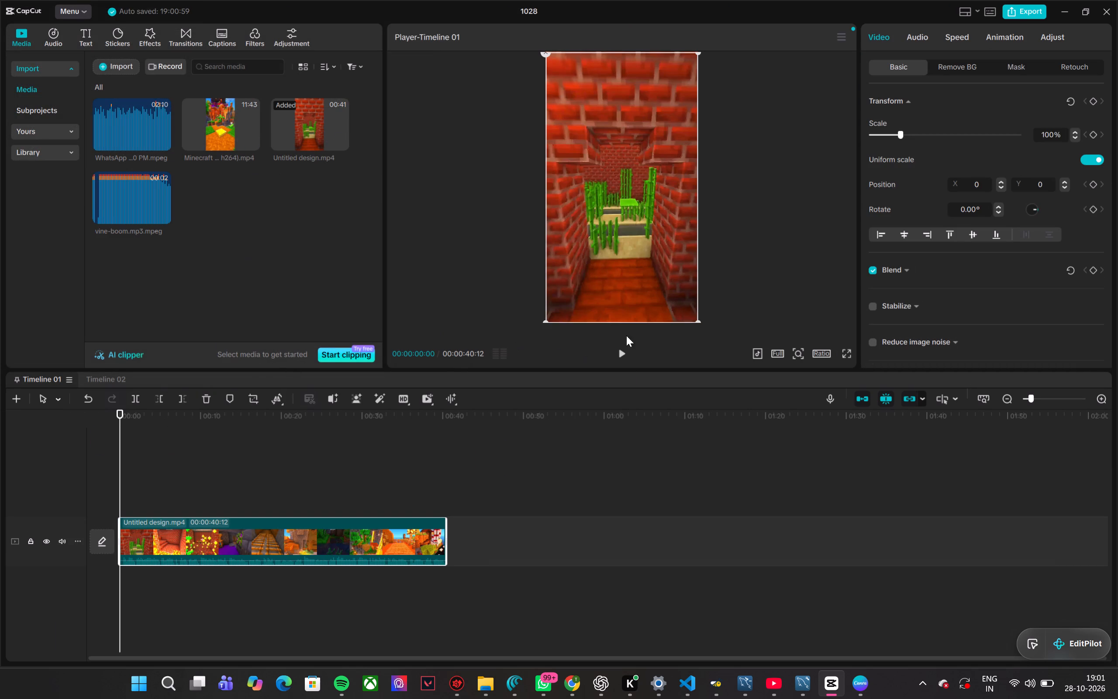
{"action": "left_click", "coordinate": [625, 356]}
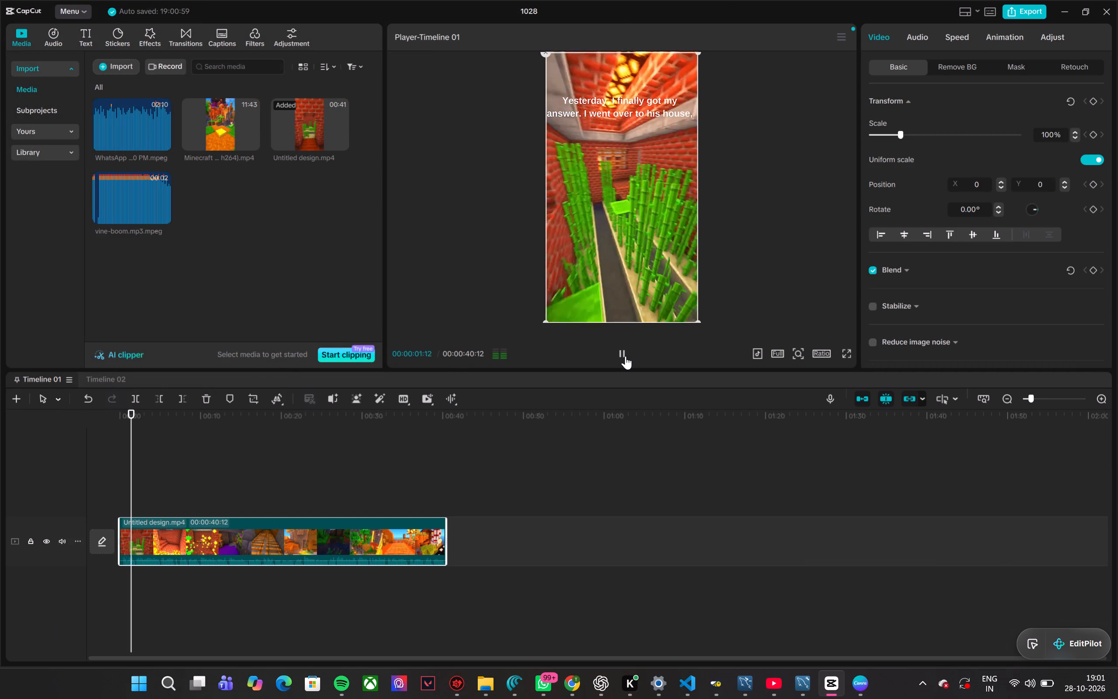
{"action": "left_click", "coordinate": [625, 356]}
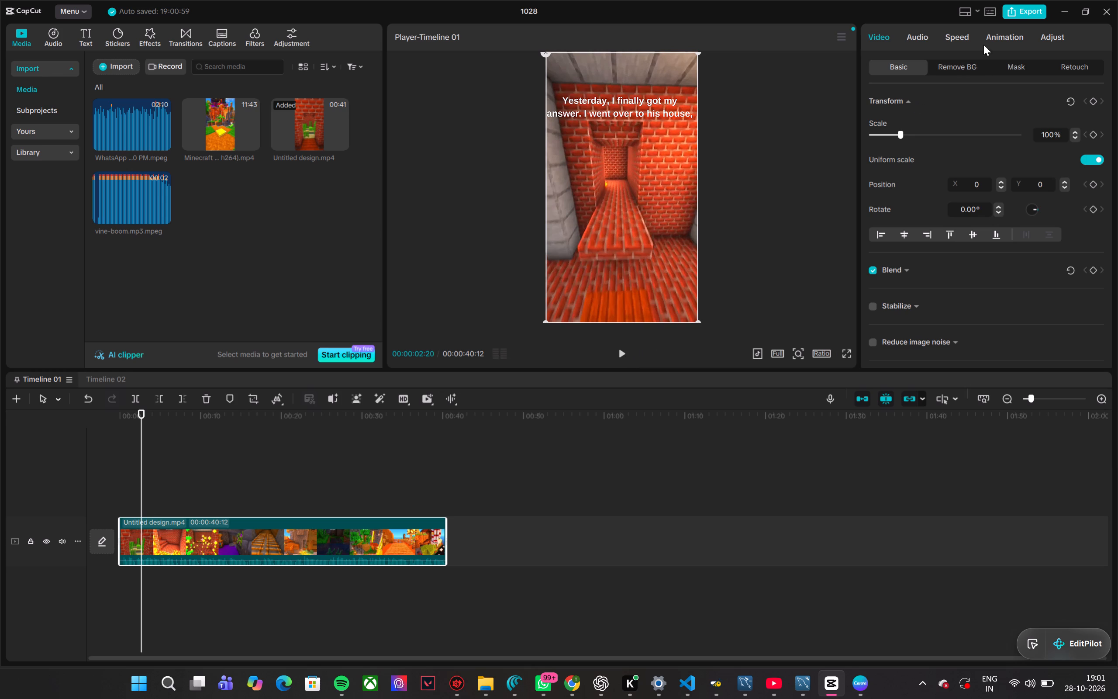
Set the video clip's speed to 1.28x, play a few seconds to check it, and return the playhead to the start.
{"action": "left_click", "coordinate": [965, 35]}
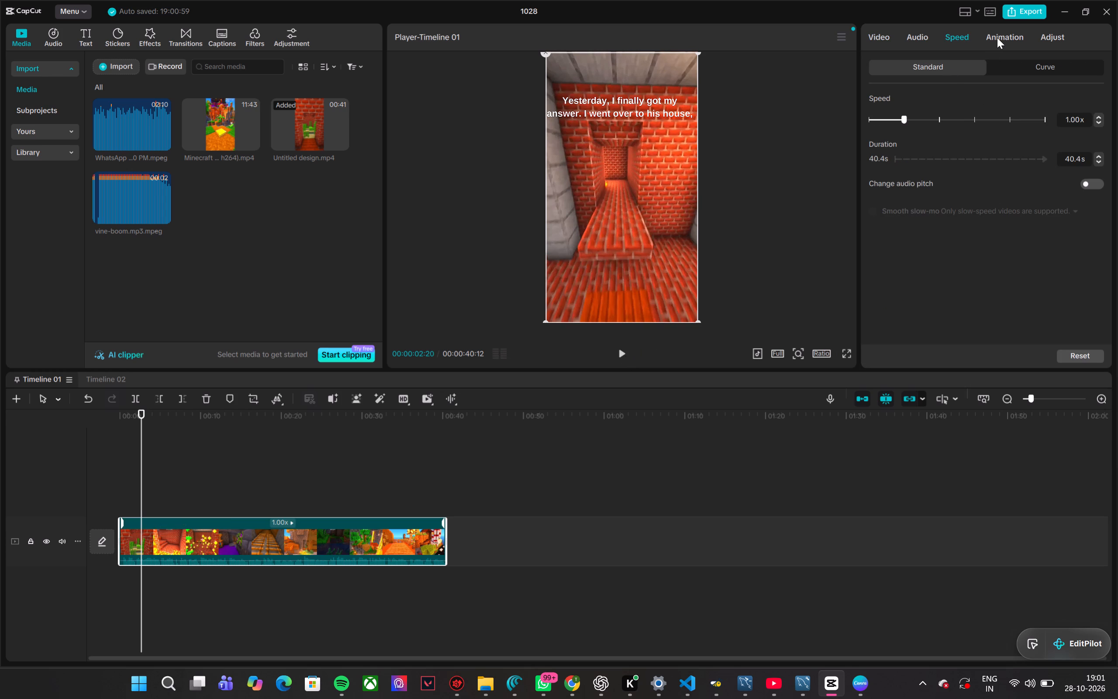
{"action": "left_click", "coordinate": [916, 119]}
{"action": "left_click", "coordinate": [910, 119]}
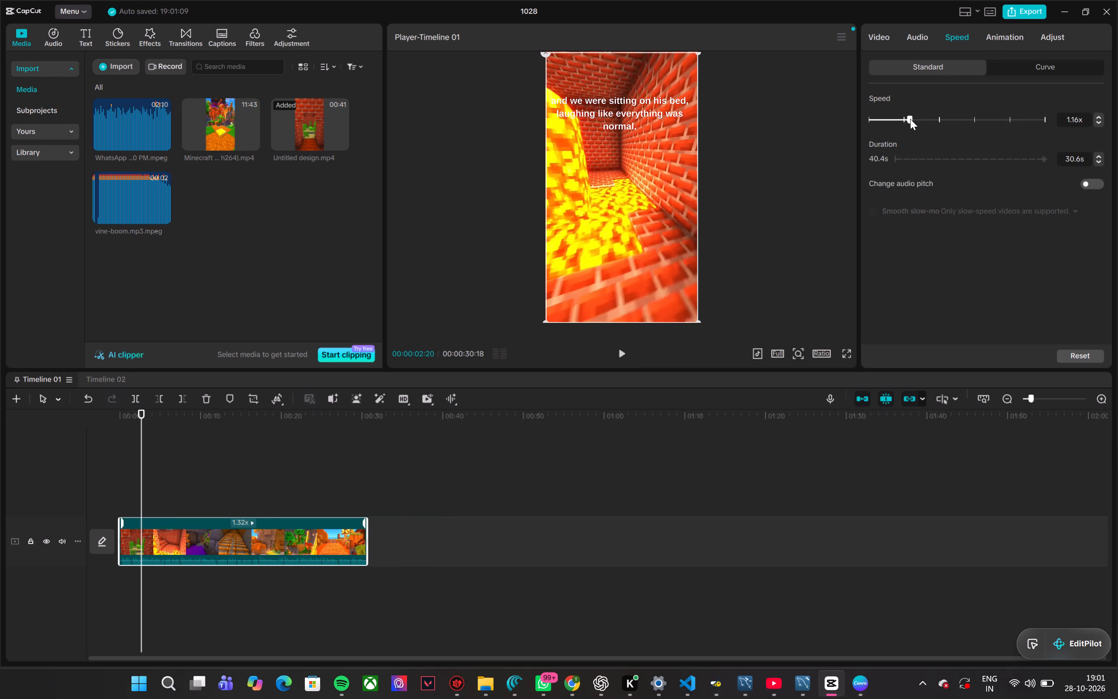
{"action": "left_click", "coordinate": [914, 118]}
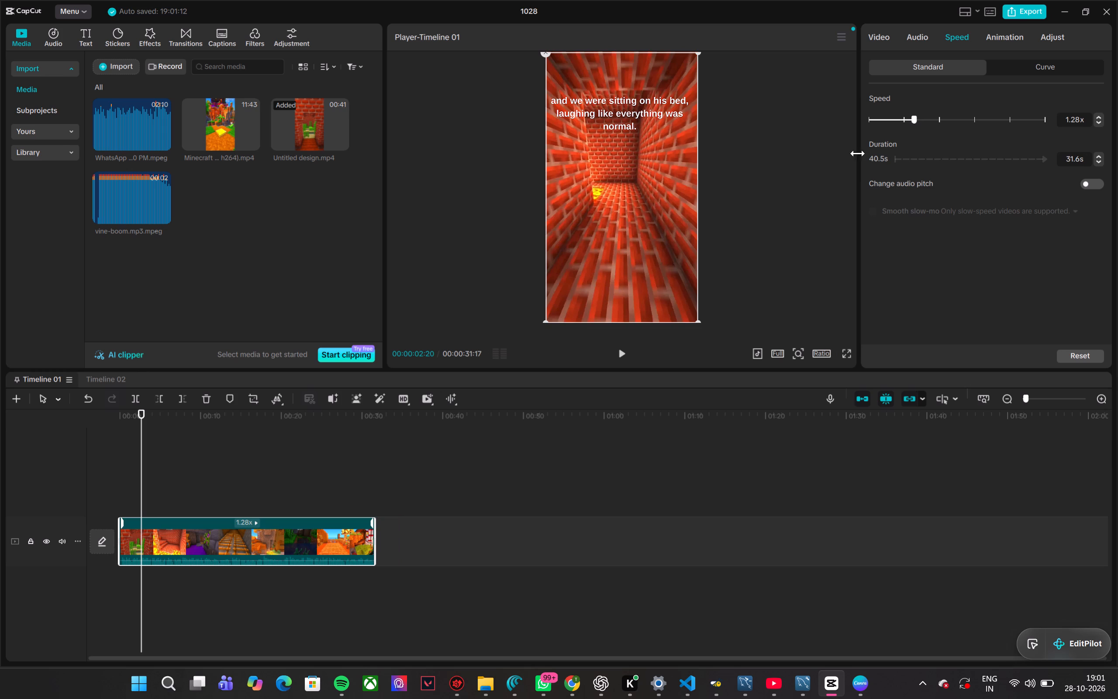
{"action": "left_click", "coordinate": [622, 354]}
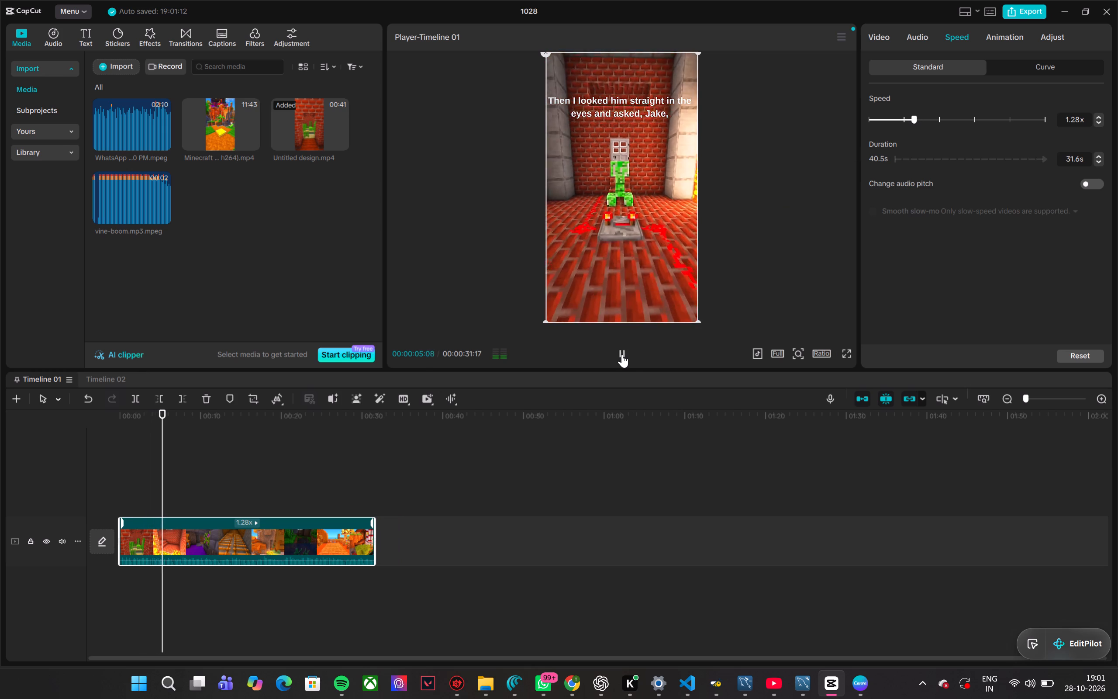
{"action": "left_click", "coordinate": [622, 354]}
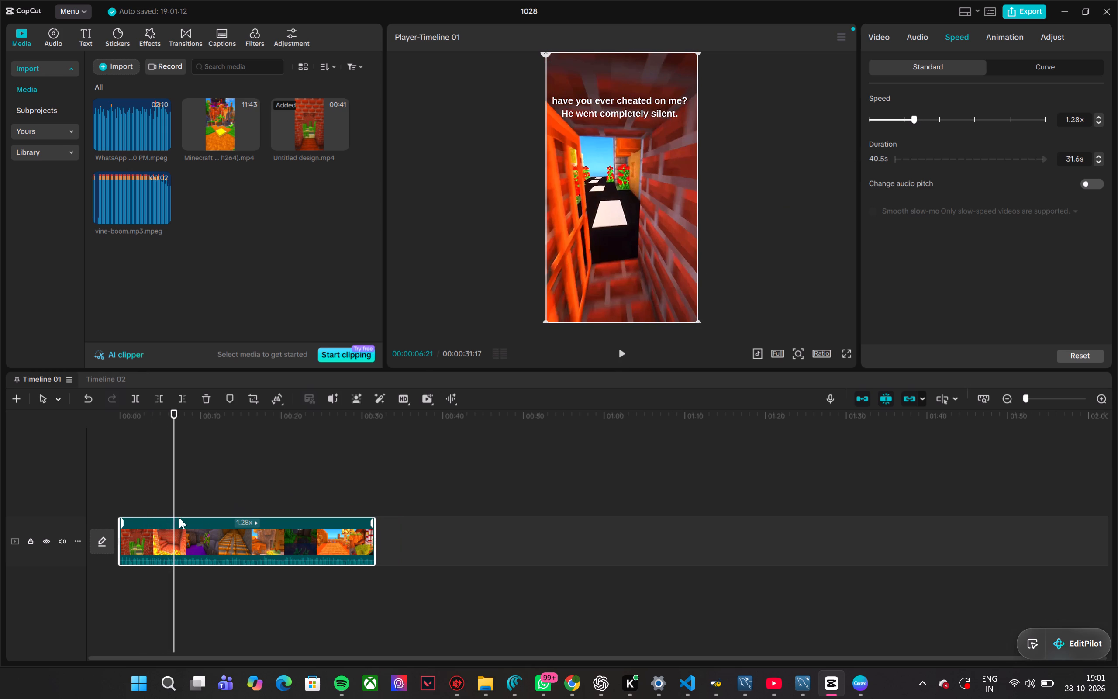
{"action": "left_click_drag", "start_coordinate": [174, 491], "coordinate": [67, 498]}
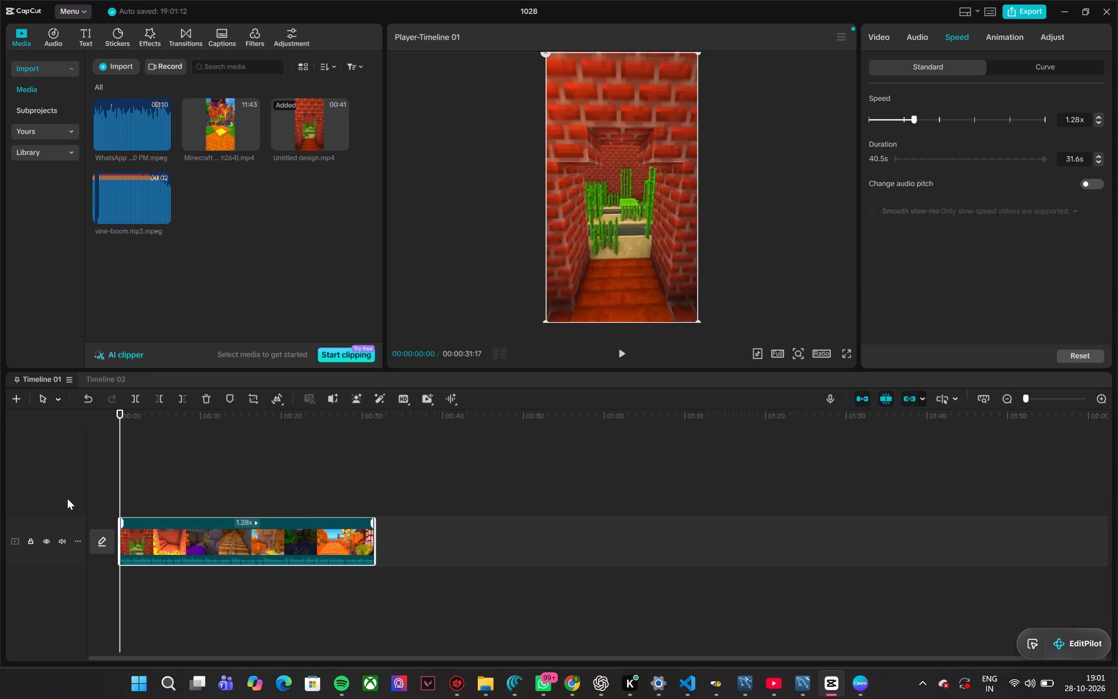
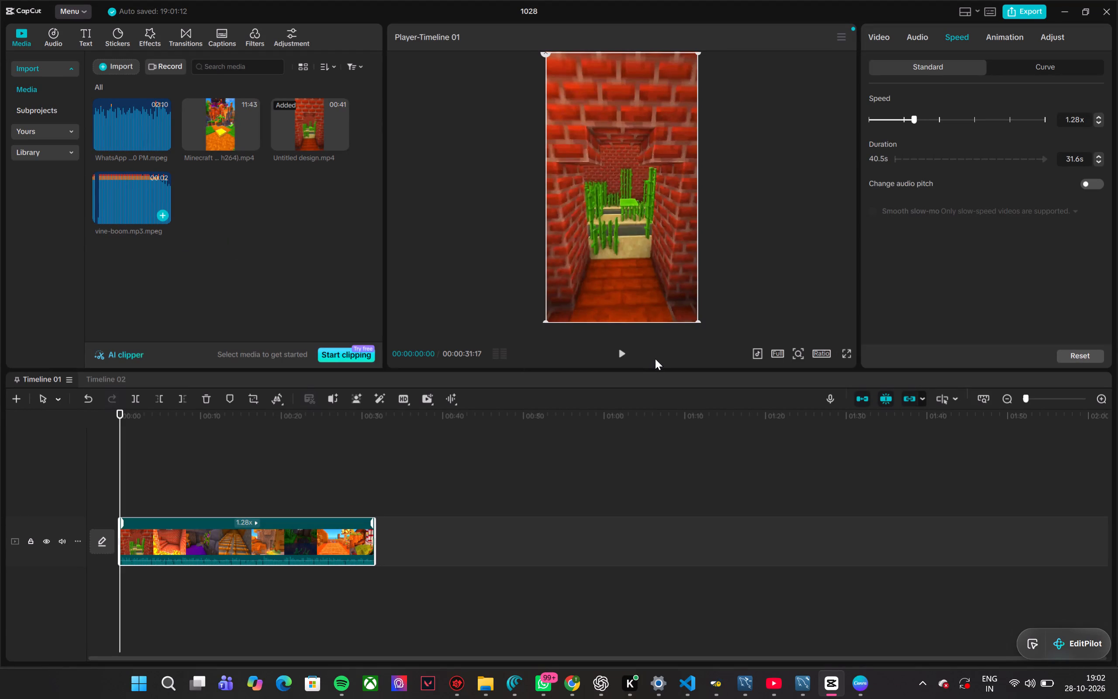
Play the video on to 00:00:03:28 and place the vine-boom sound effect there on an audio track below the video.
{"action": "left_click", "coordinate": [624, 353]}
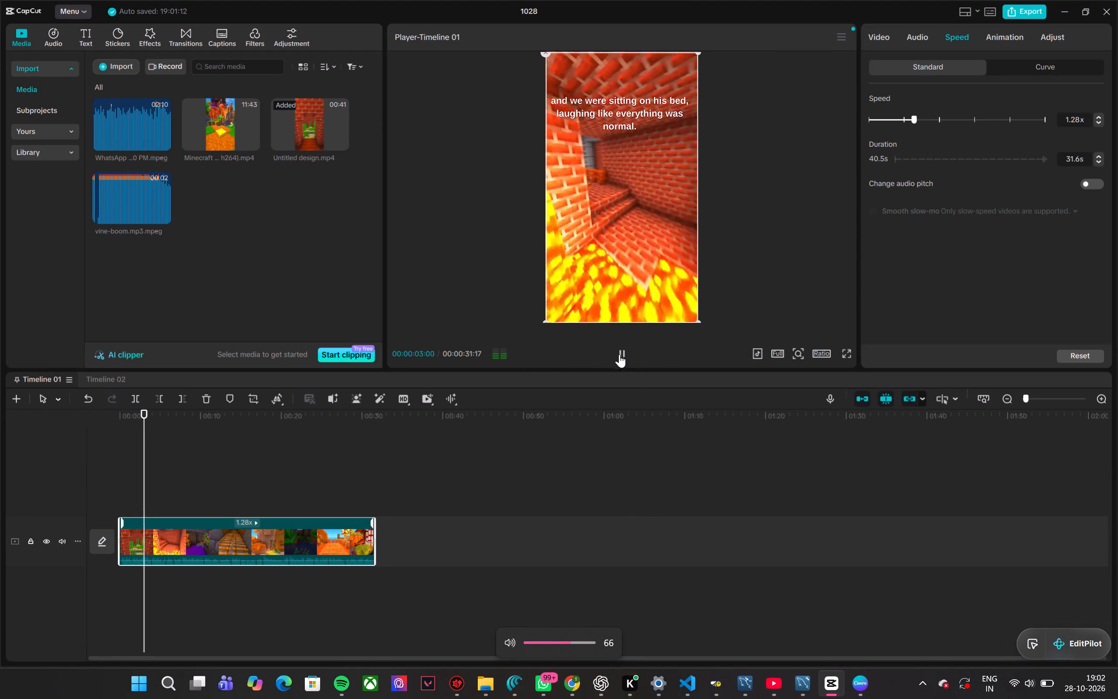
{"action": "left_click", "coordinate": [621, 353]}
{"action": "left_click", "coordinate": [621, 353]}
{"action": "left_click", "coordinate": [621, 353]}
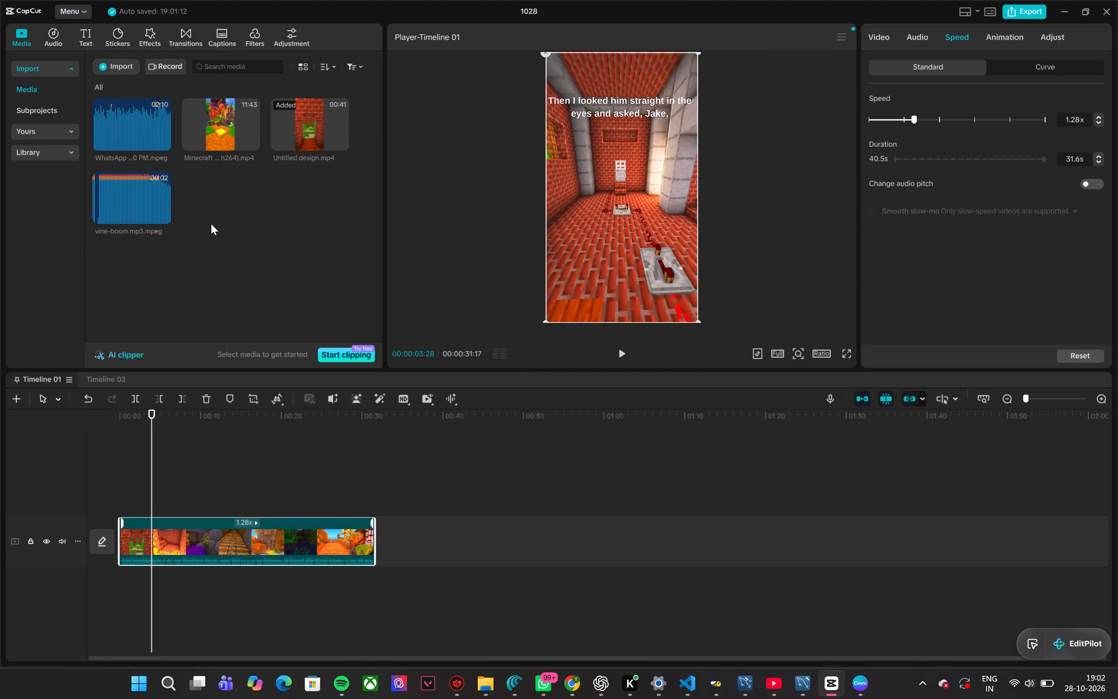
{"action": "left_click", "coordinate": [138, 199]}
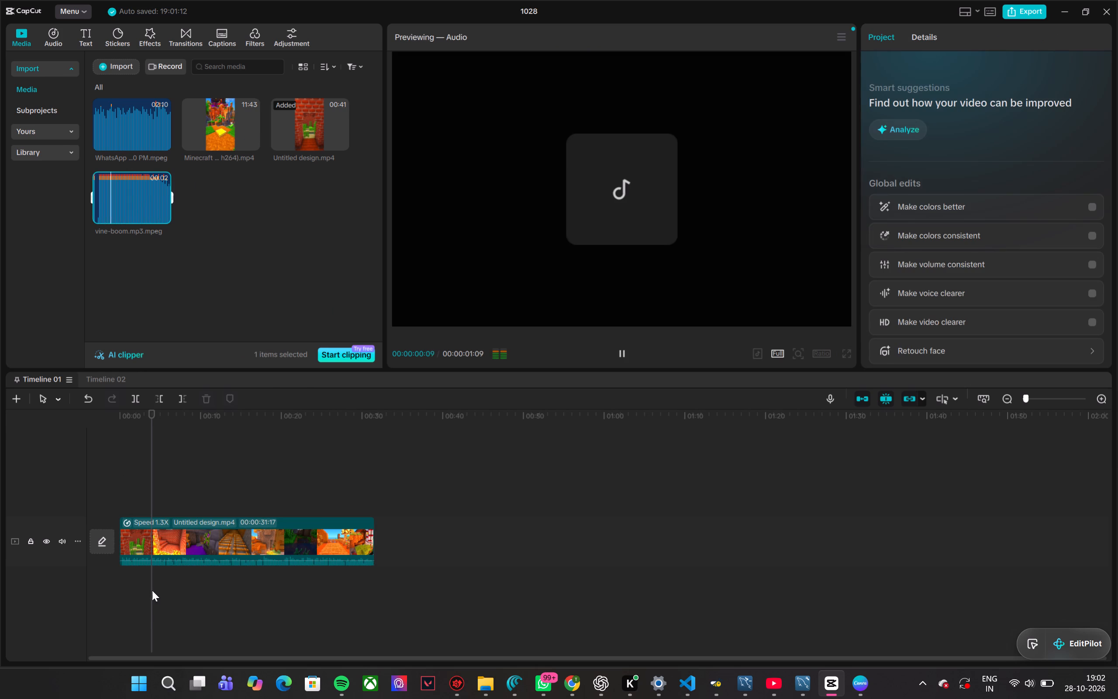
{"action": "left_click_drag", "start_coordinate": [131, 192], "coordinate": [162, 568]}
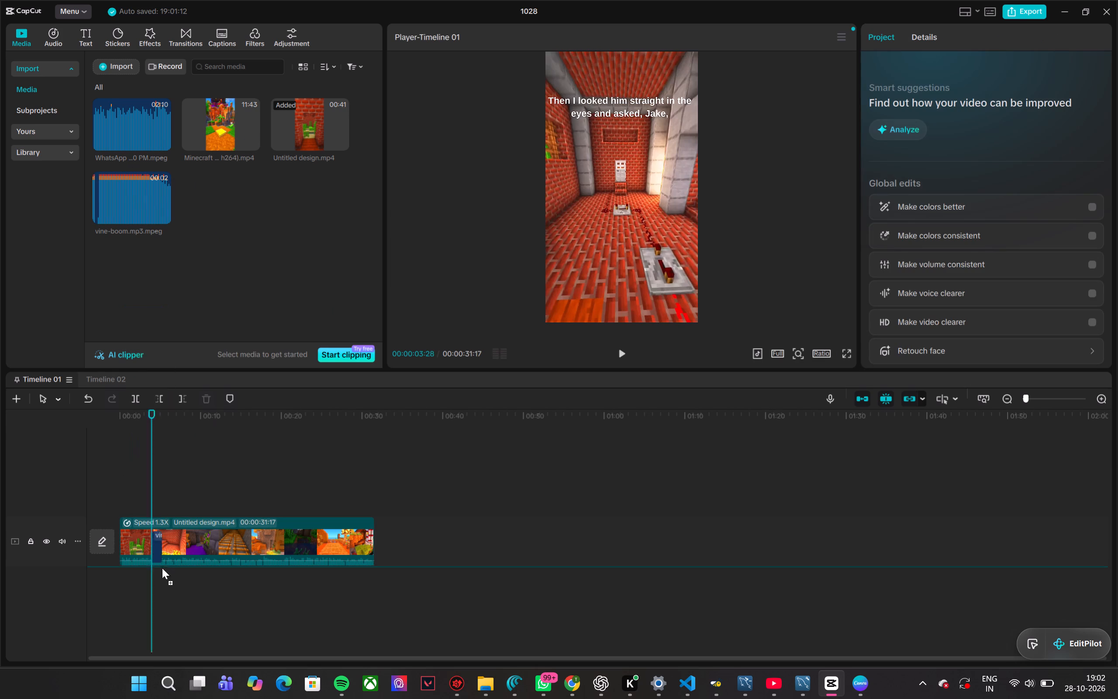
{"action": "left_click_drag", "start_coordinate": [162, 568], "coordinate": [149, 583]}
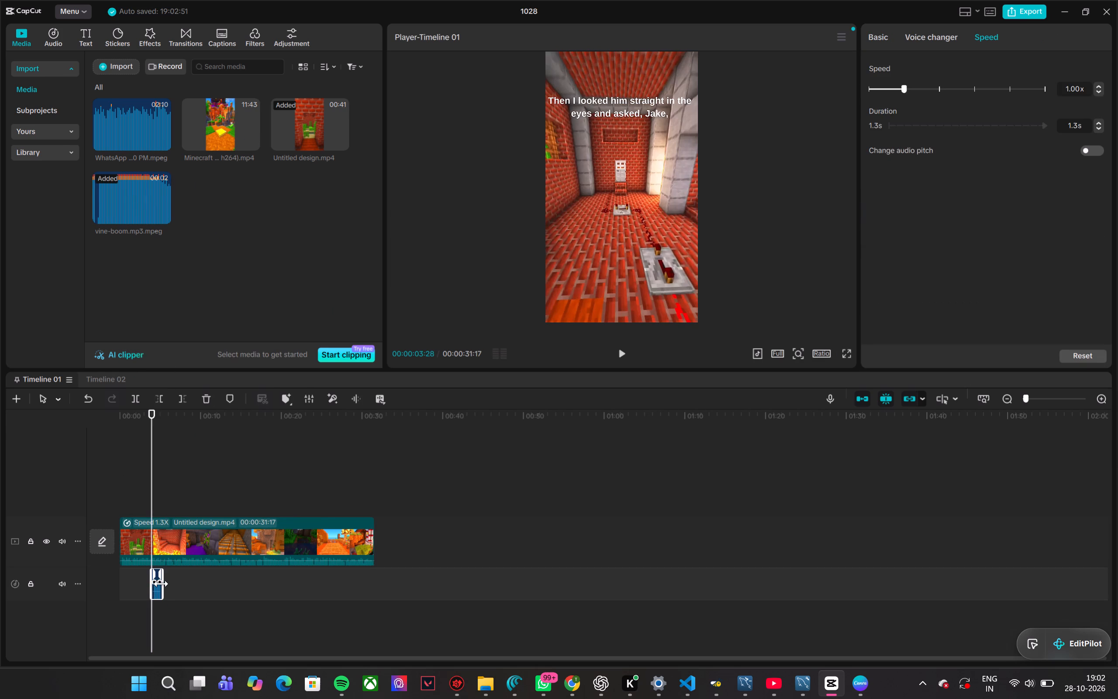
Keep the vine-boom clip at 1.00x speed, set its volume to -4.4 dB, and play the timeline on to 00:00:06:18.
{"action": "left_click", "coordinate": [157, 593]}
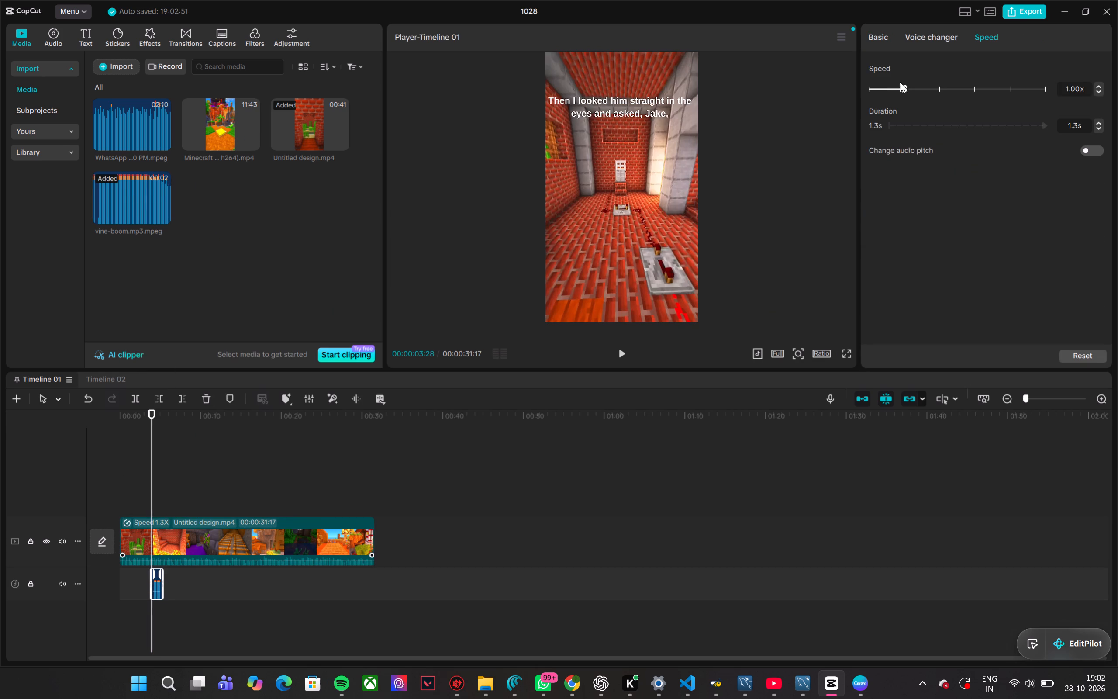
{"action": "left_click", "coordinate": [898, 90]}
{"action": "left_click", "coordinate": [903, 89]}
{"action": "left_click", "coordinate": [887, 35]}
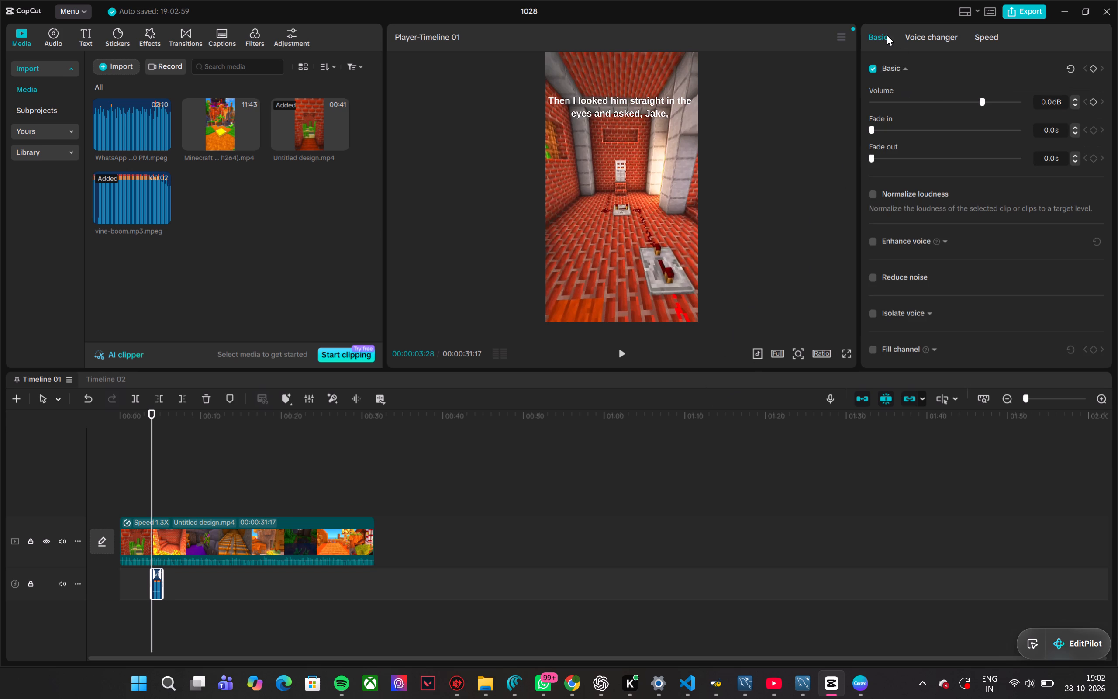
{"action": "left_click", "coordinate": [972, 104]}
{"action": "left_click_drag", "start_coordinate": [157, 494], "coordinate": [151, 493]}
{"action": "left_click_drag", "start_coordinate": [151, 493], "coordinate": [144, 493]}
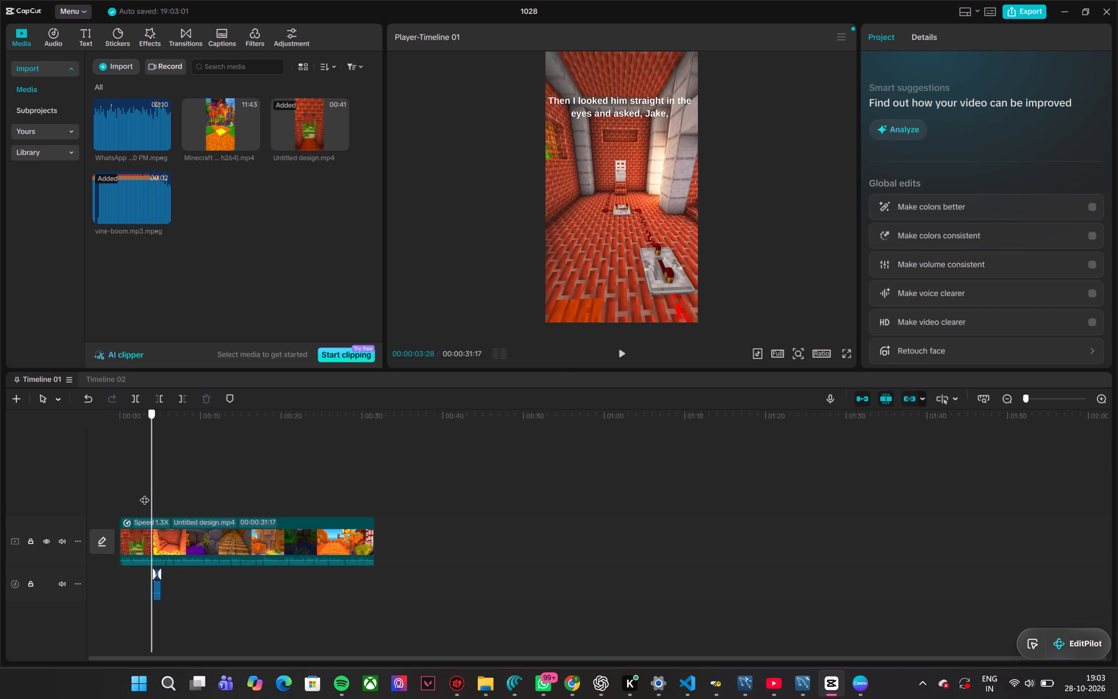
{"action": "left_click_drag", "start_coordinate": [144, 493], "coordinate": [140, 494]}
{"action": "left_click", "coordinate": [621, 350]}
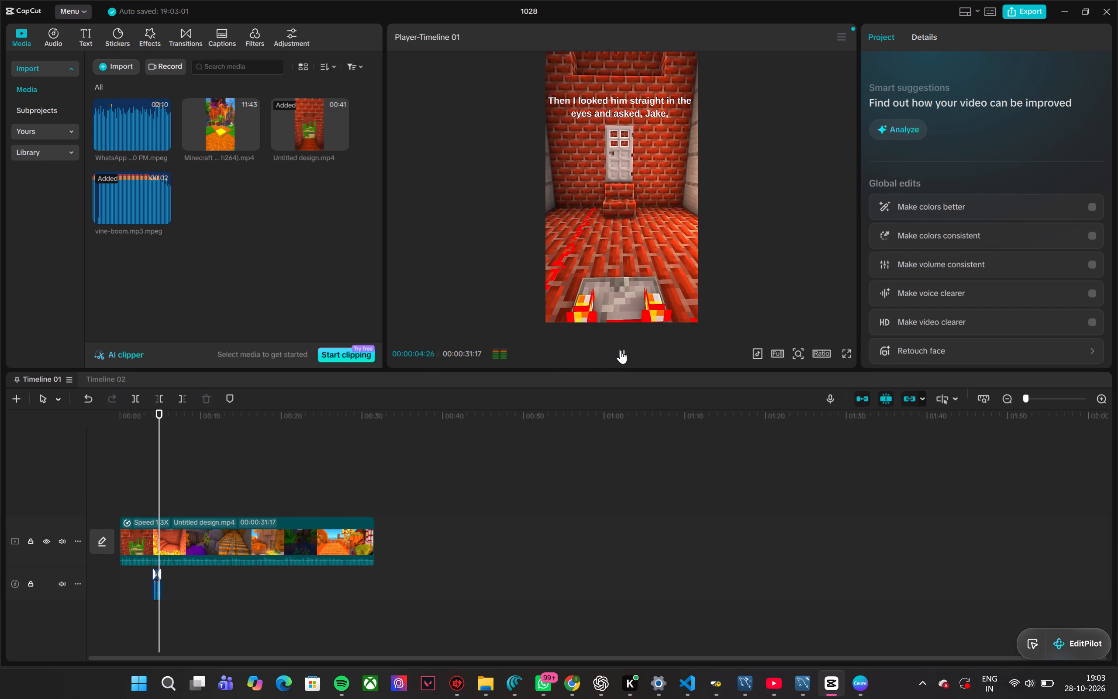
{"action": "left_click", "coordinate": [622, 352]}
{"action": "left_click", "coordinate": [622, 352]}
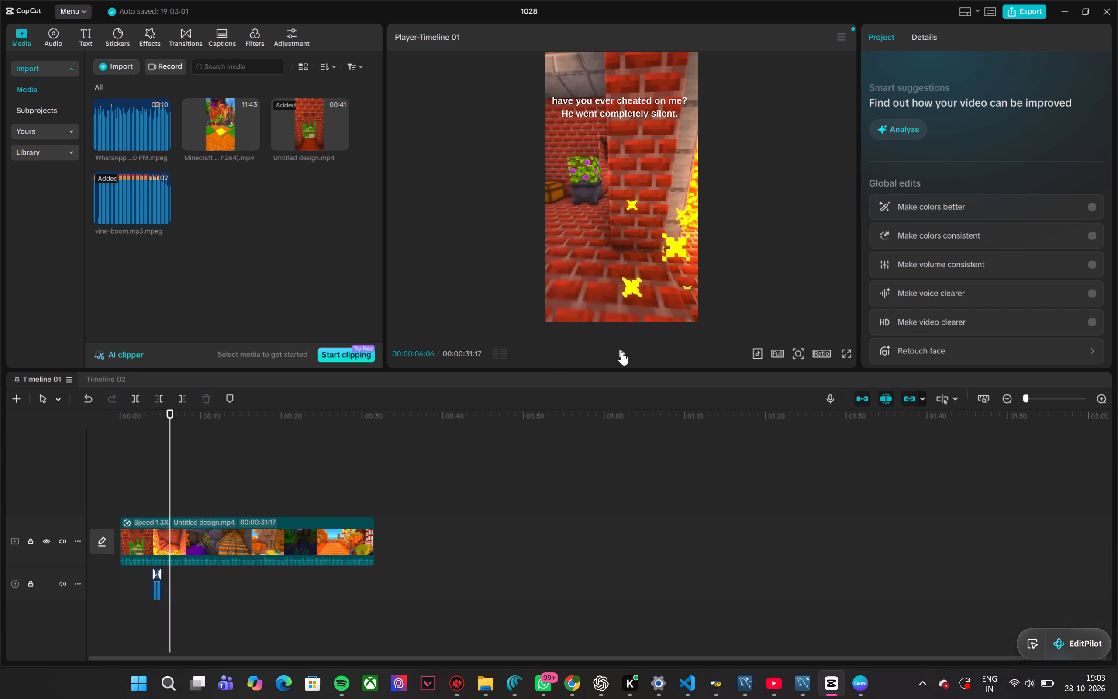
{"action": "left_click", "coordinate": [622, 352]}
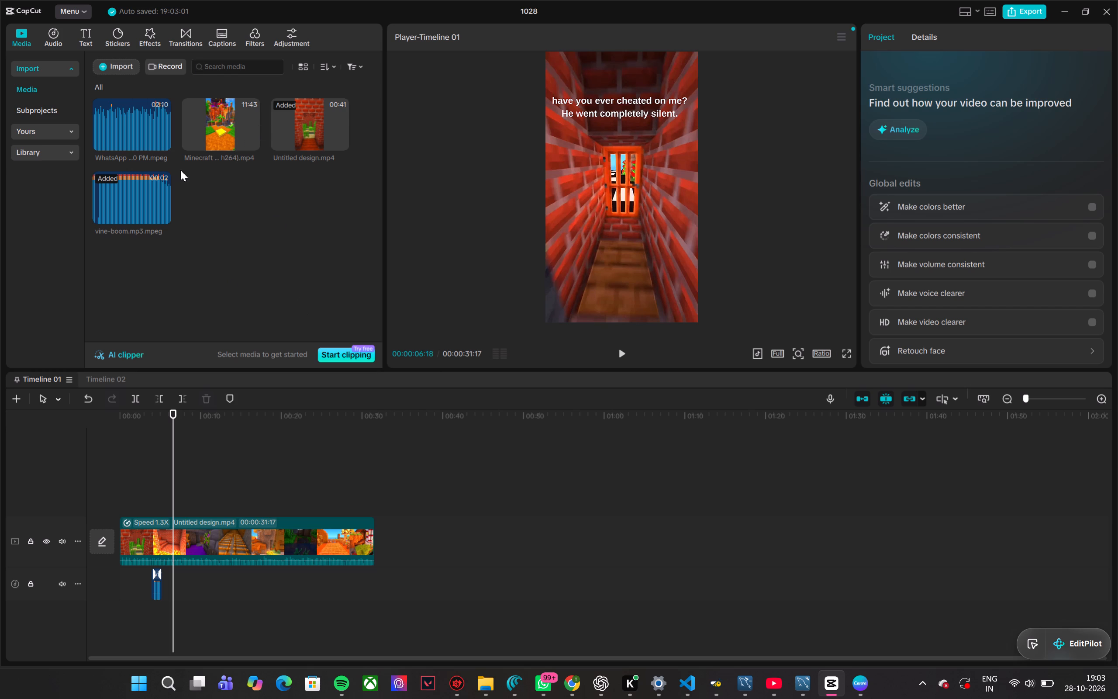
Import among-us-role-reveal-sound.mp3 from the reel voices folder into the project media.
{"action": "left_click", "coordinate": [131, 66]}
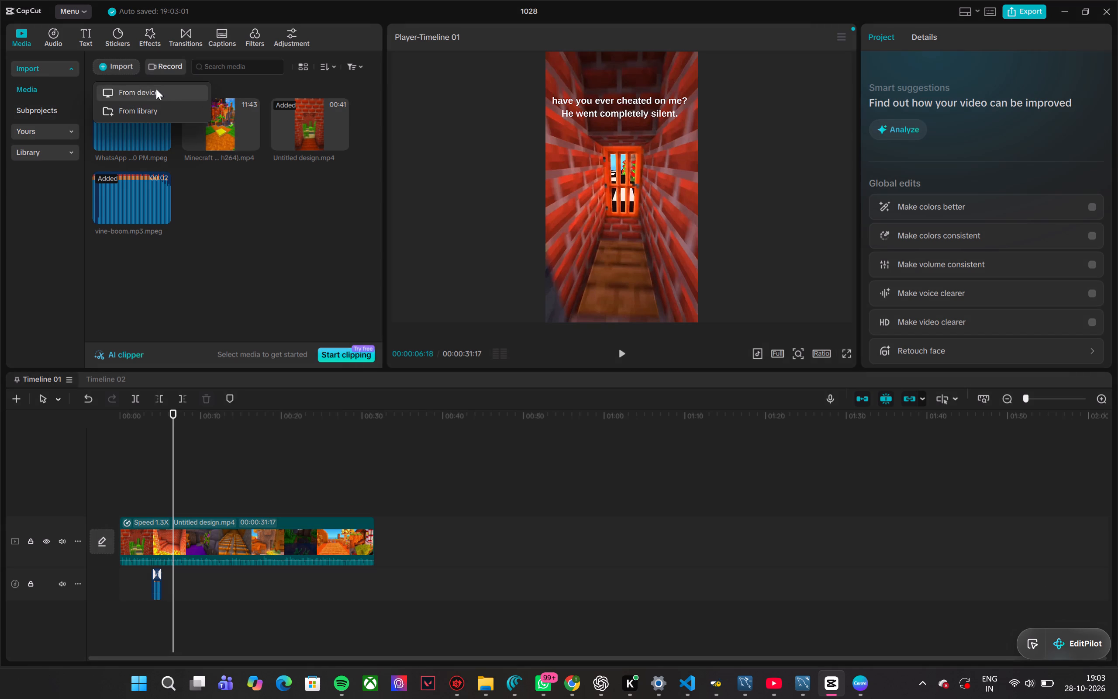
{"action": "left_click", "coordinate": [156, 92]}
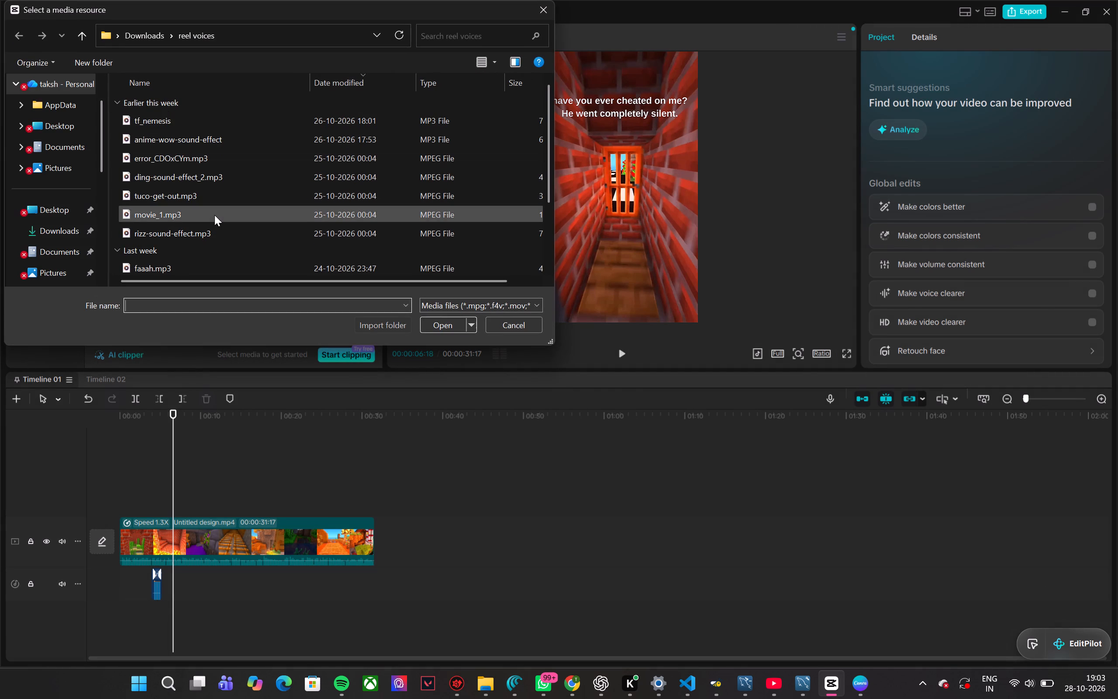
{"action": "scroll", "coordinate": [214, 215], "scroll_direction": "down", "scroll_amount": 4}
{"action": "left_click", "coordinate": [197, 231]}
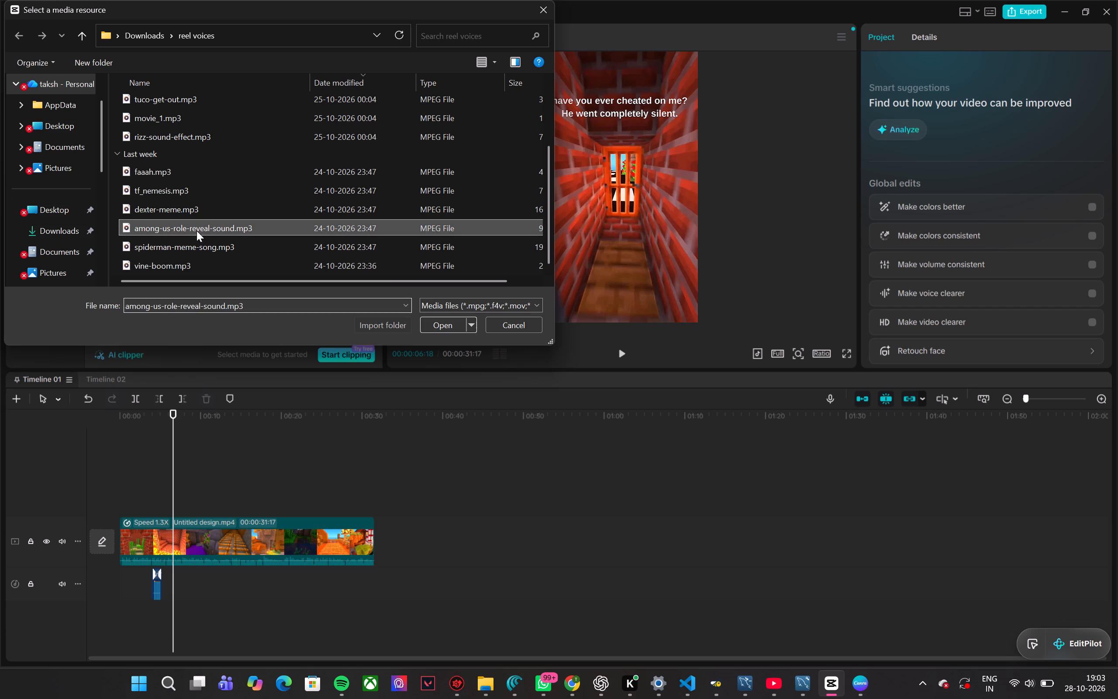
{"action": "left_click", "coordinate": [444, 326]}
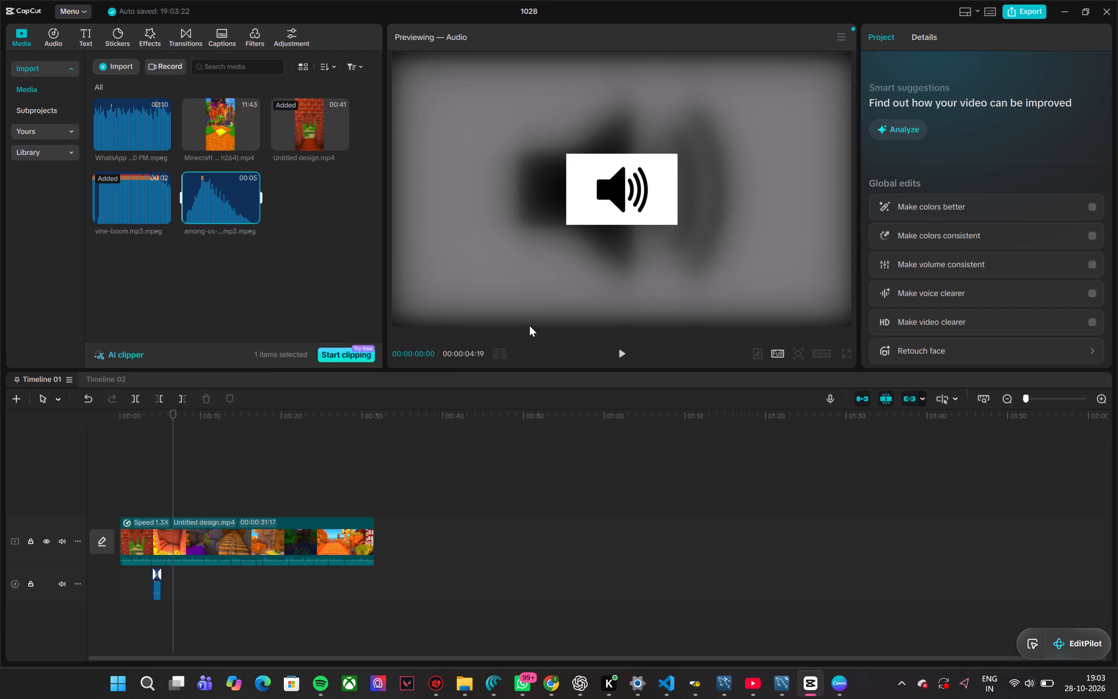
Play on to 00:00:07:08 and place the among-us role-reveal sound there on the audio track after the vine-boom clip.
{"action": "left_click", "coordinate": [269, 541]}
{"action": "left_click", "coordinate": [625, 355]}
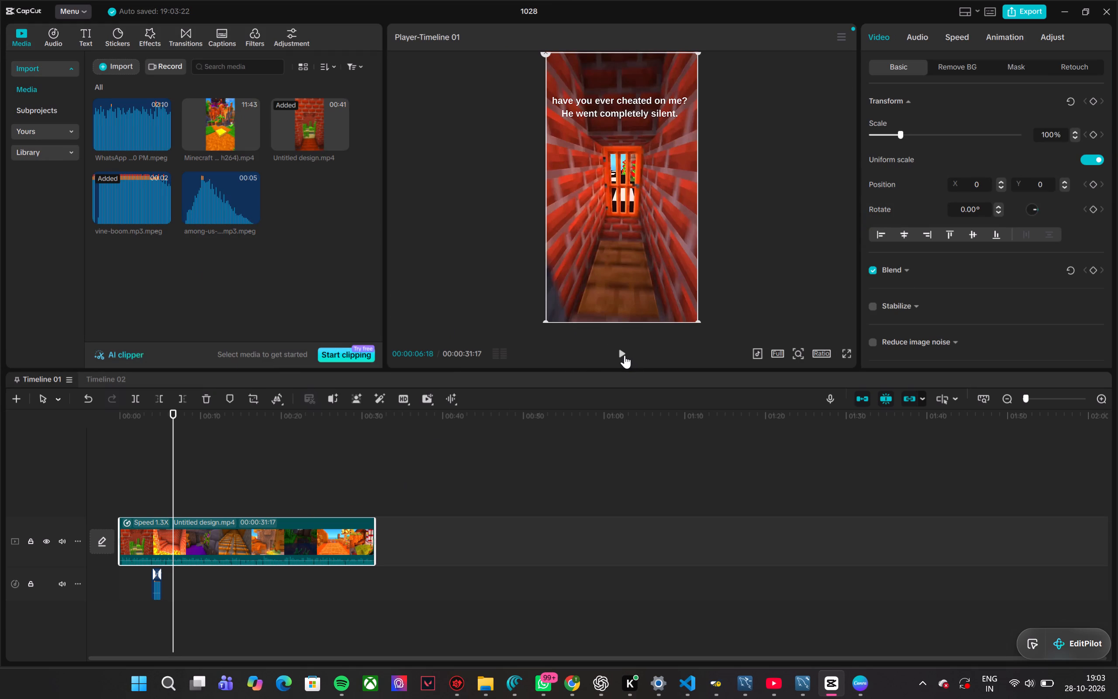
{"action": "left_click", "coordinate": [625, 355]}
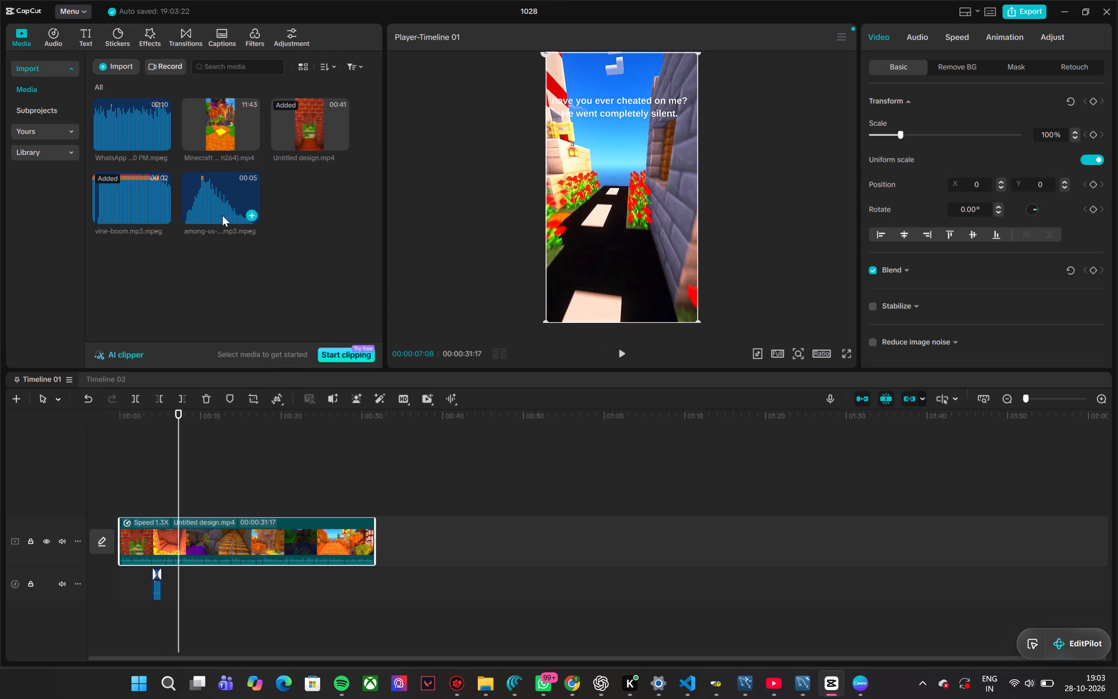
{"action": "left_click_drag", "start_coordinate": [221, 200], "coordinate": [177, 585]}
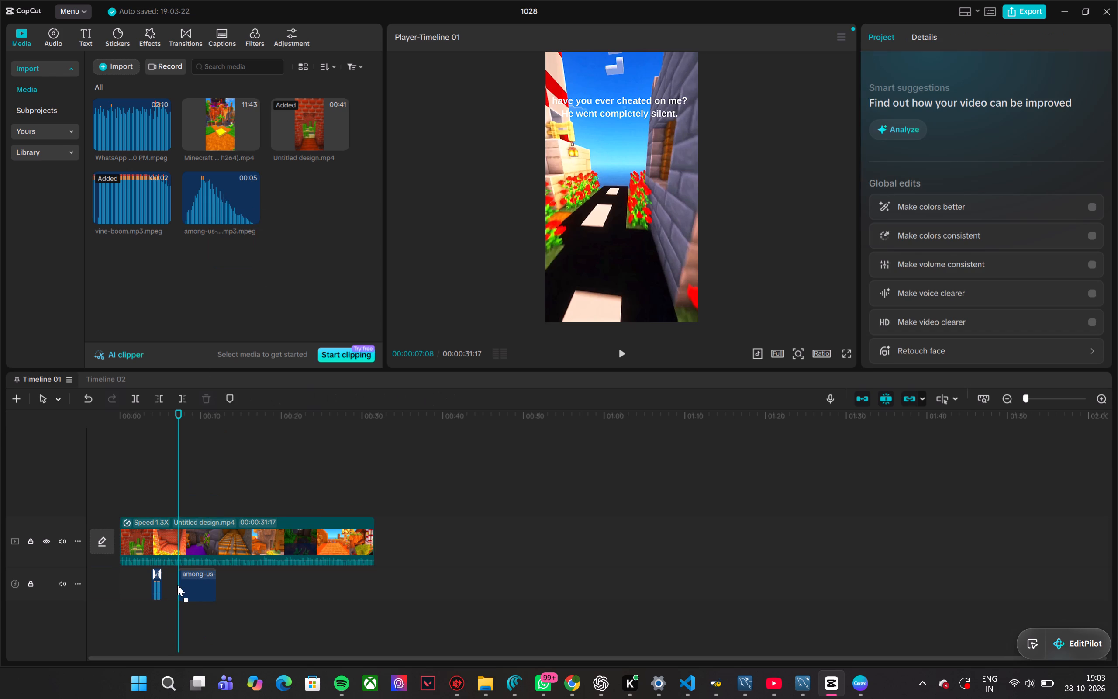
{"action": "left_click_drag", "start_coordinate": [177, 585], "coordinate": [176, 589]}
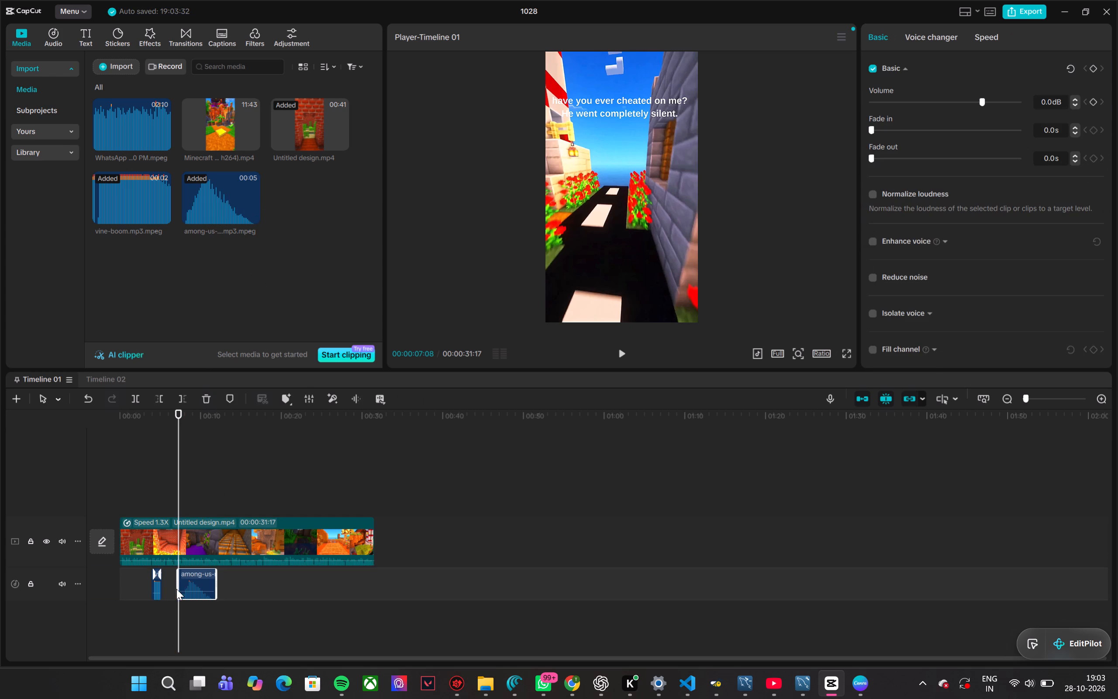
Set the among-us clip's volume to -5.4 dB and speed to 1.15x, and play through it to 00:00:12:07.
{"action": "left_click", "coordinate": [195, 583]}
{"action": "left_click", "coordinate": [970, 102]}
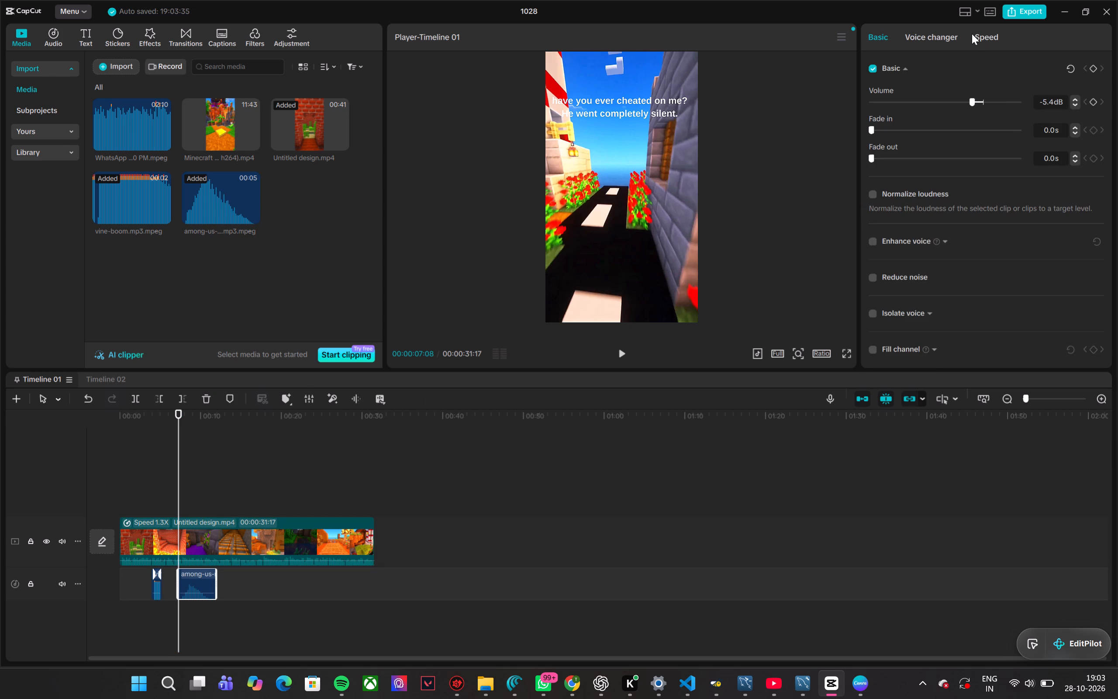
{"action": "left_click", "coordinate": [978, 31]}
{"action": "left_click", "coordinate": [910, 84]}
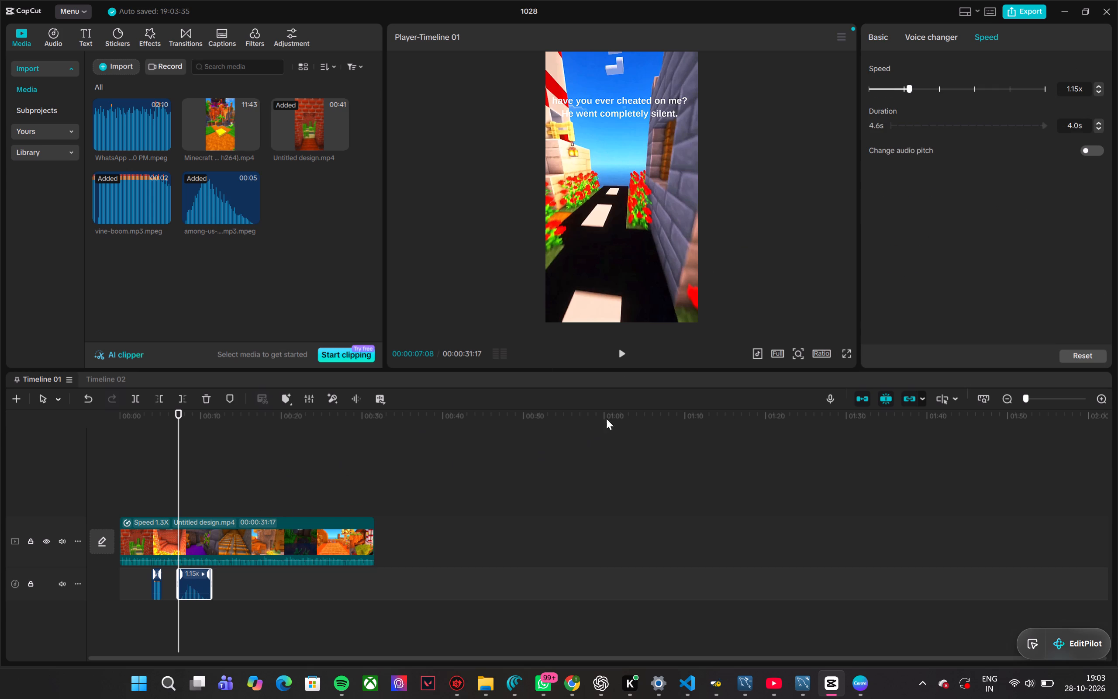
{"action": "left_click", "coordinate": [622, 355]}
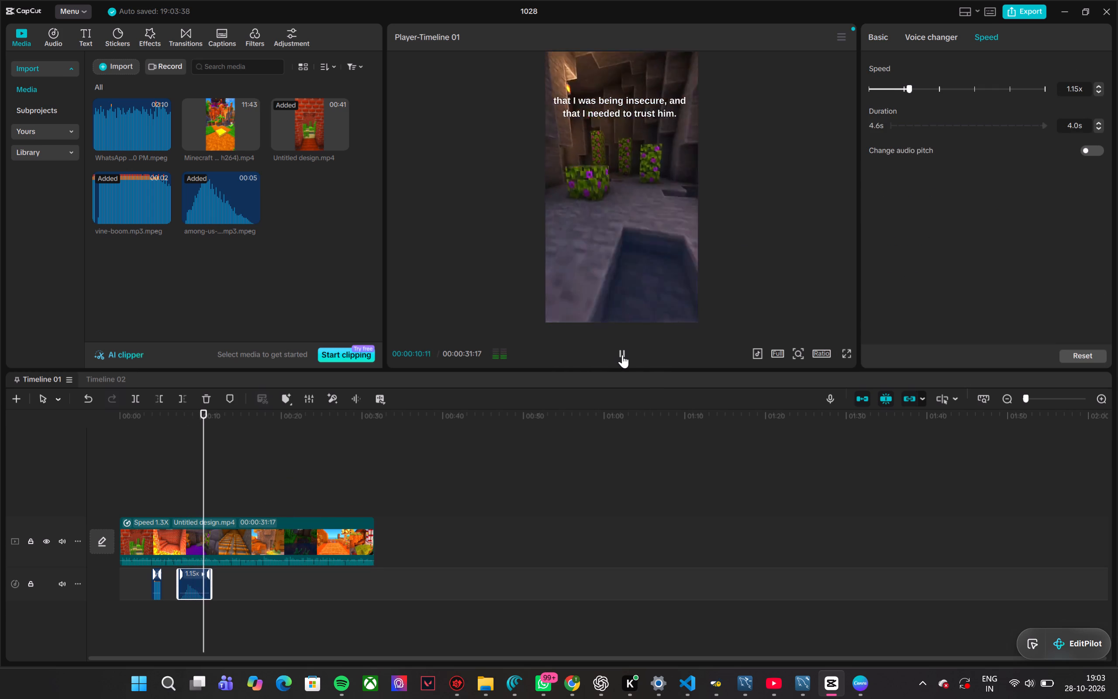
{"action": "left_click", "coordinate": [622, 355]}
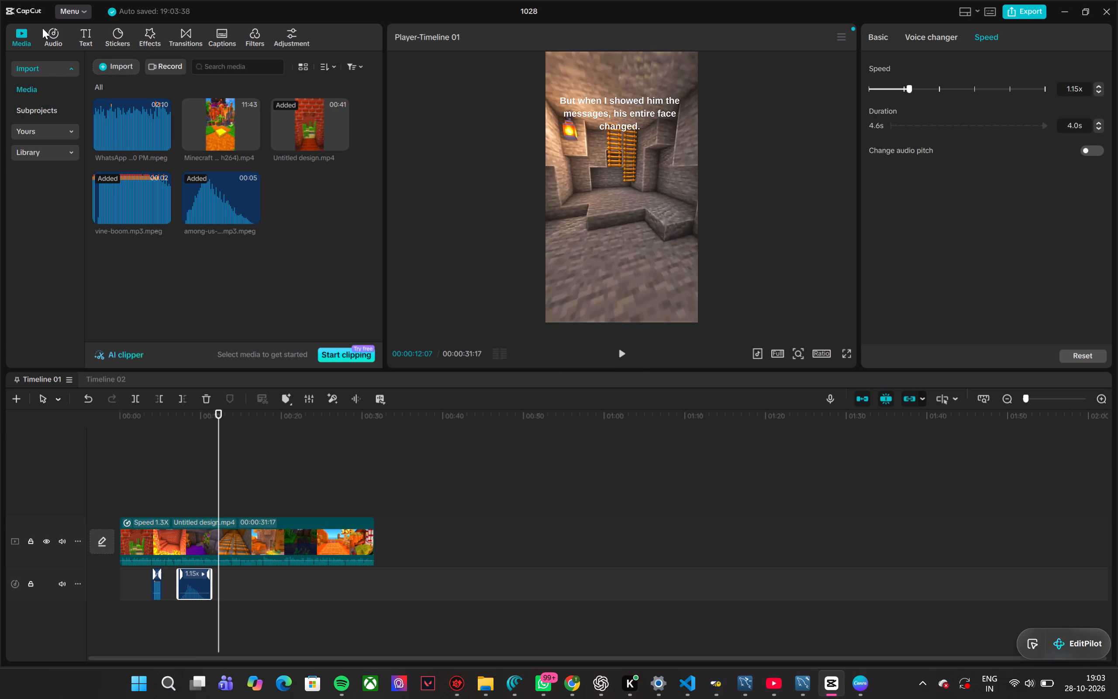
Import faaah.mp3 from the reel voices folder and place it on the audio track at 00:00:12:07.
{"action": "left_click", "coordinate": [106, 69]}
{"action": "left_click", "coordinate": [125, 92]}
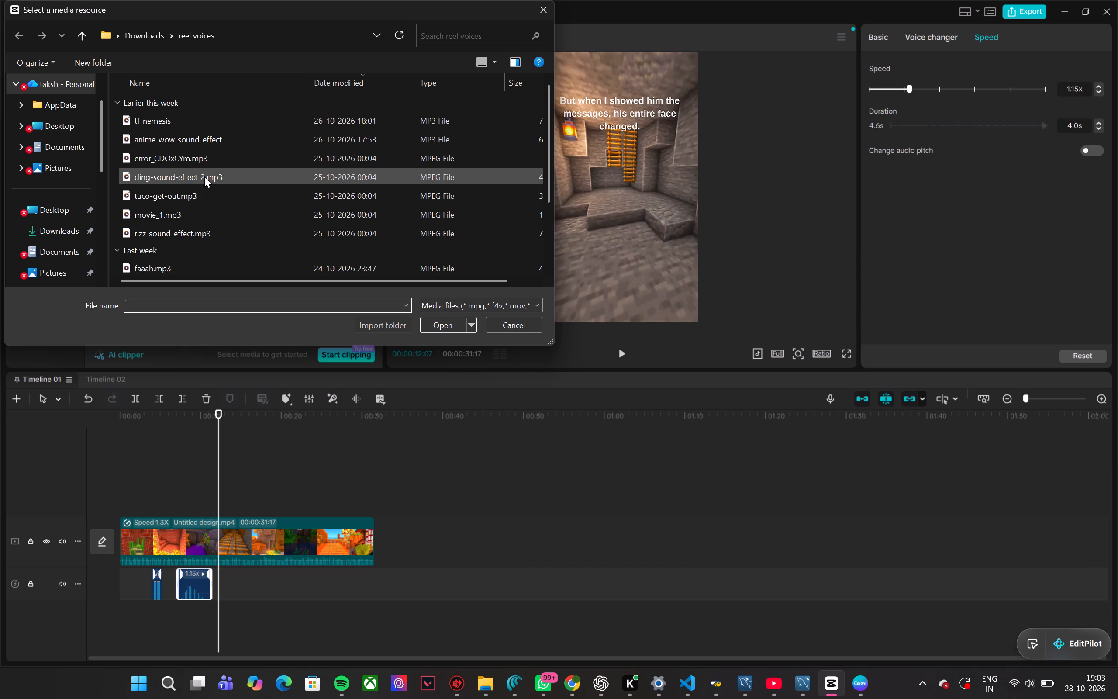
{"action": "scroll", "coordinate": [204, 176], "scroll_direction": "down", "scroll_amount": 3}
{"action": "left_click", "coordinate": [202, 173]}
{"action": "left_click", "coordinate": [443, 326]}
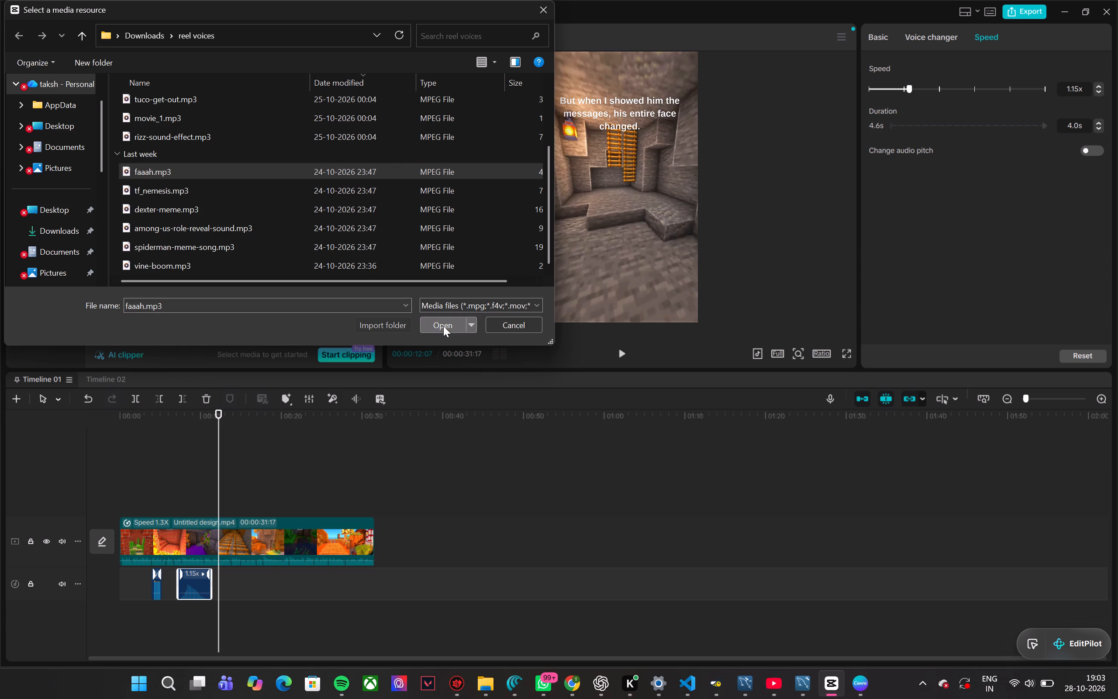
{"action": "left_click_drag", "start_coordinate": [303, 180], "coordinate": [214, 583]}
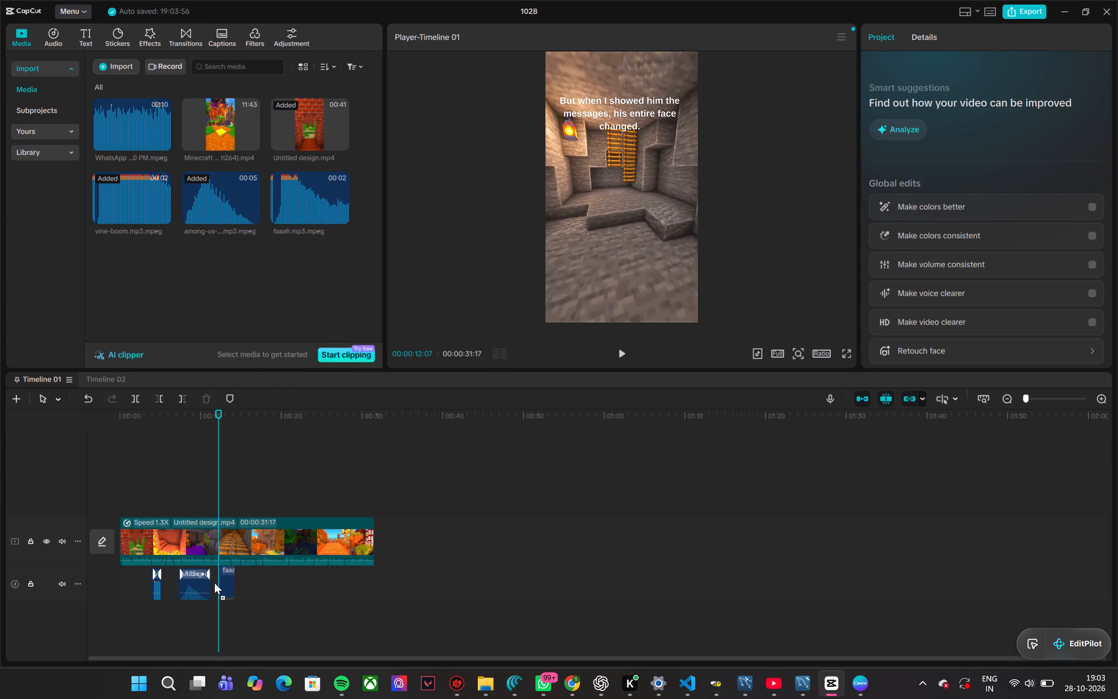
{"action": "left_click_drag", "start_coordinate": [214, 583], "coordinate": [216, 584]}
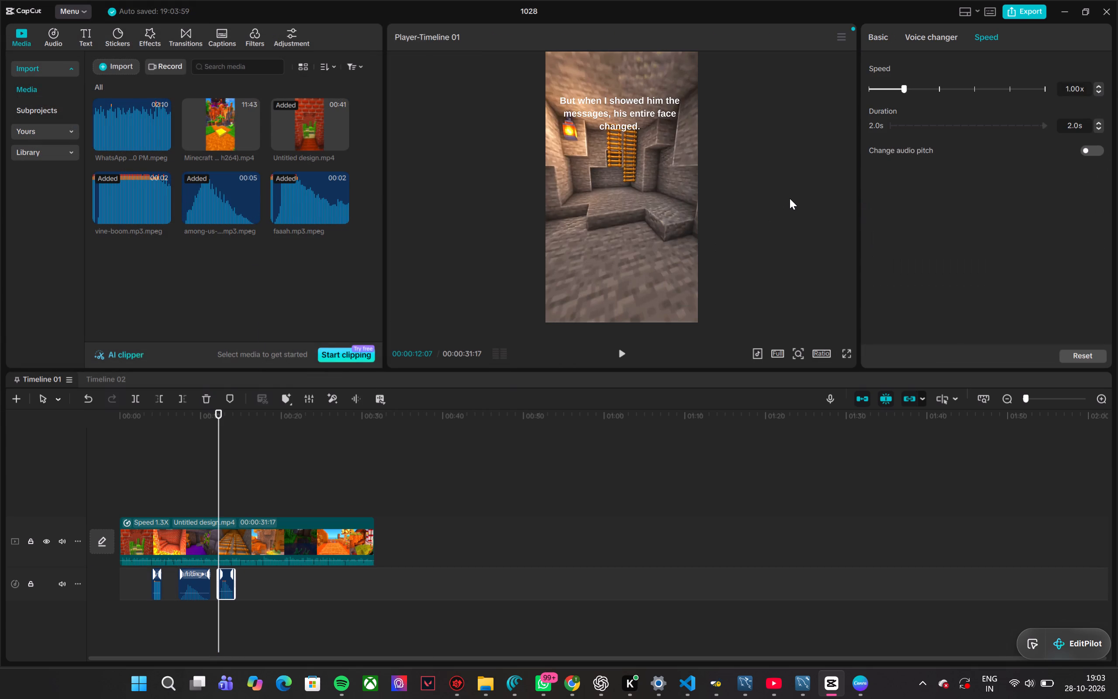
Set the faaah clip's volume to -3.5 dB and play from 00:00:11:09 through it to 00:00:15:22.
{"action": "left_click", "coordinate": [888, 36]}
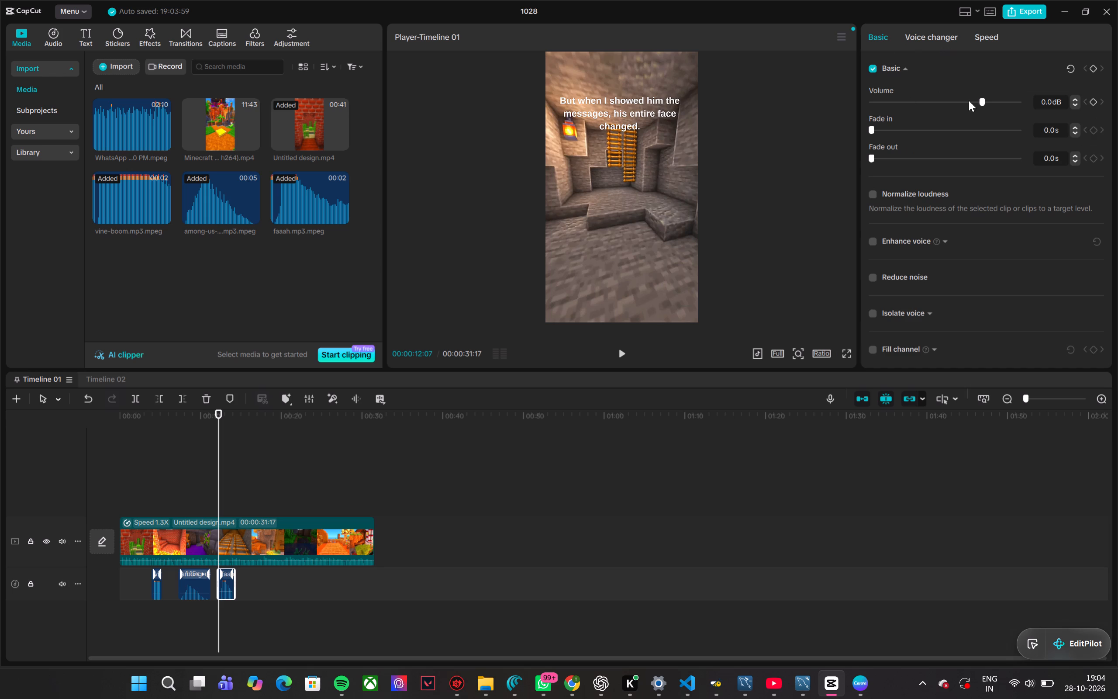
{"action": "left_click", "coordinate": [973, 105]}
{"action": "left_click_drag", "start_coordinate": [223, 481], "coordinate": [210, 479]}
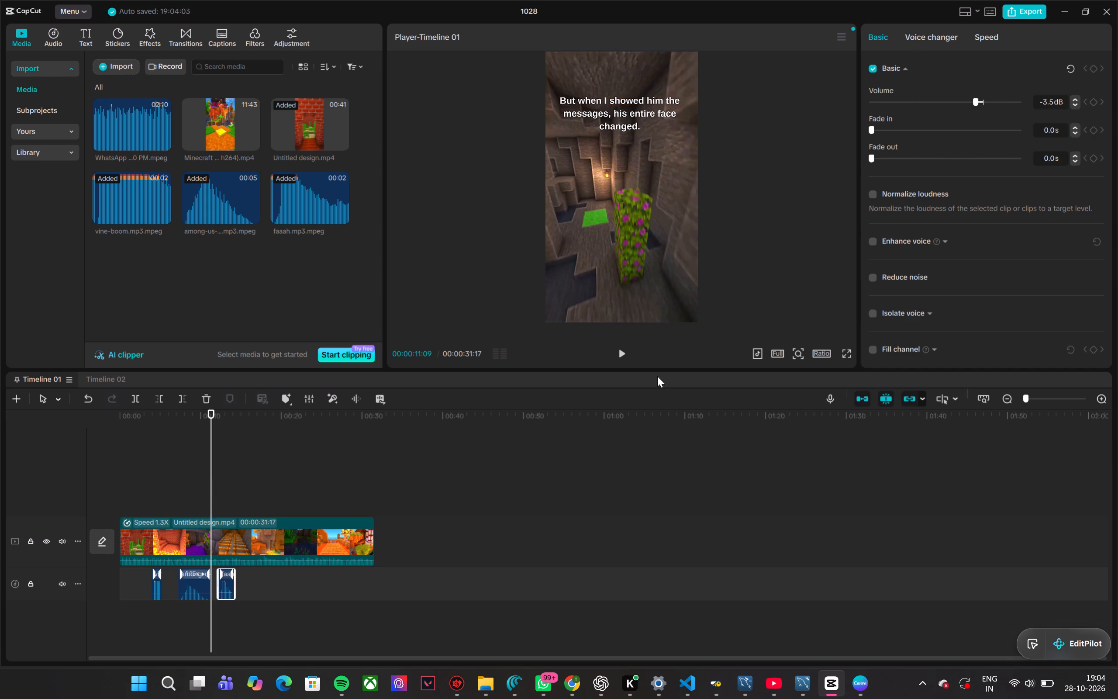
{"action": "left_click", "coordinate": [621, 352]}
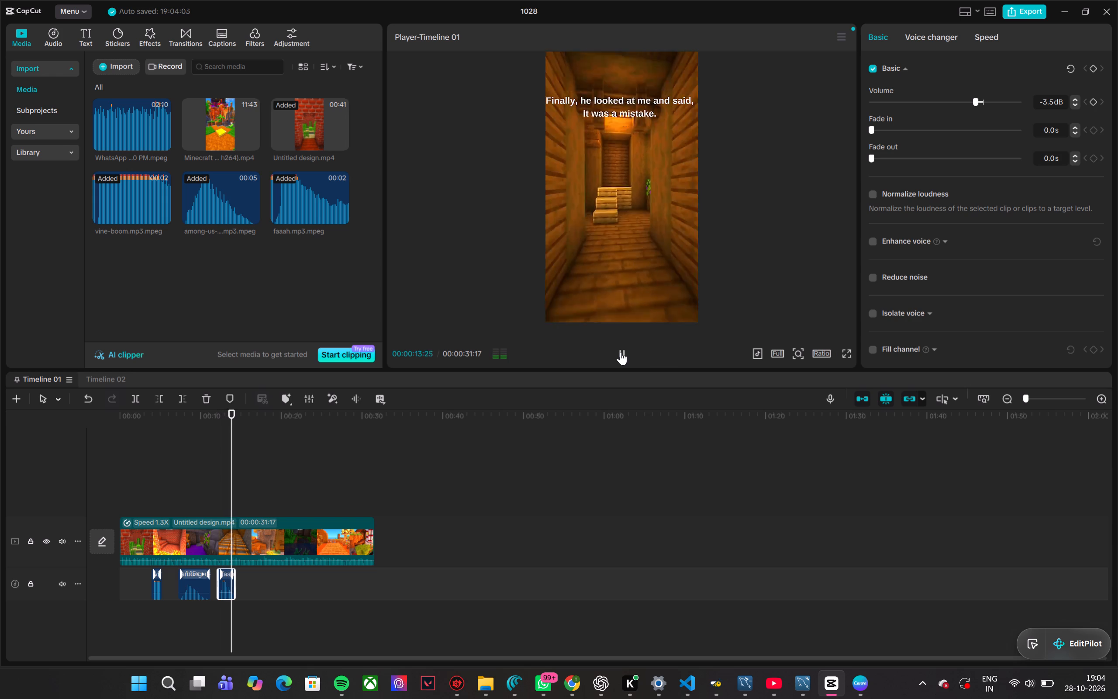
{"action": "left_click", "coordinate": [621, 352]}
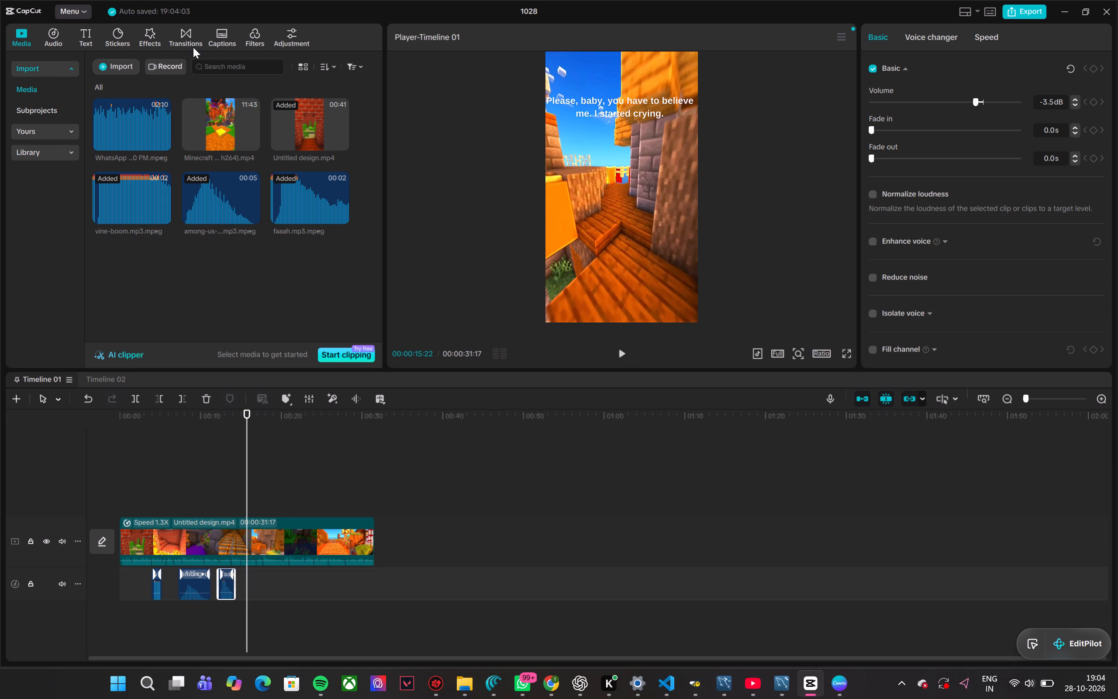
Import spiderman-meme-song.mp3 from the reel voices folder into the project media and preview its opening.
{"action": "left_click", "coordinate": [114, 71]}
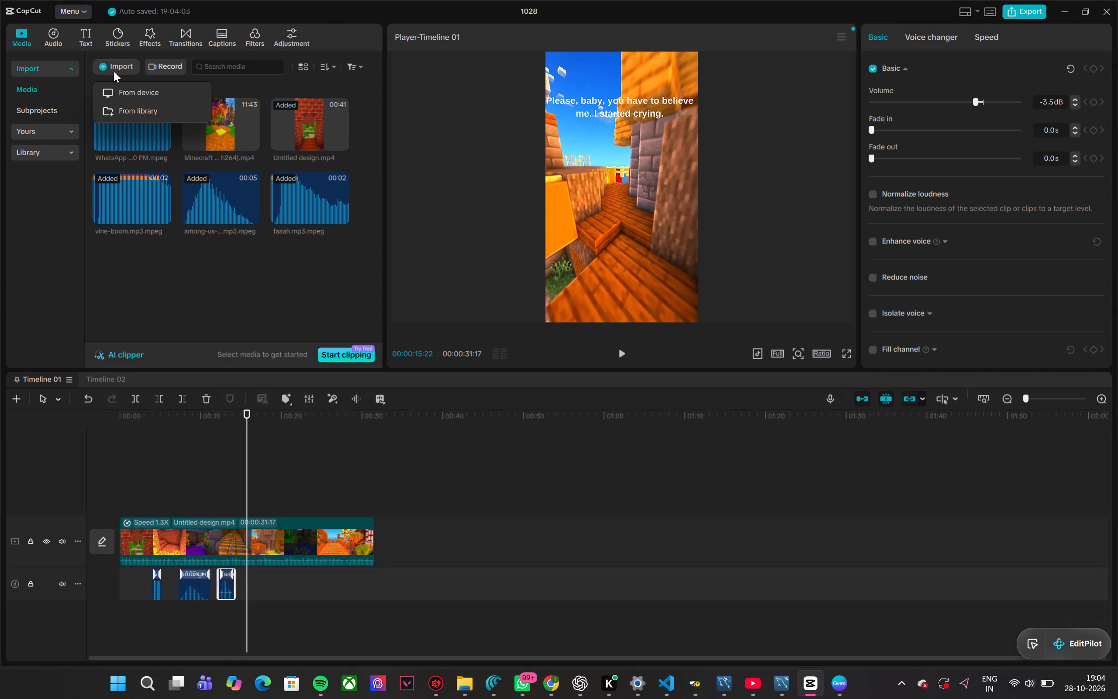
{"action": "left_click", "coordinate": [128, 90]}
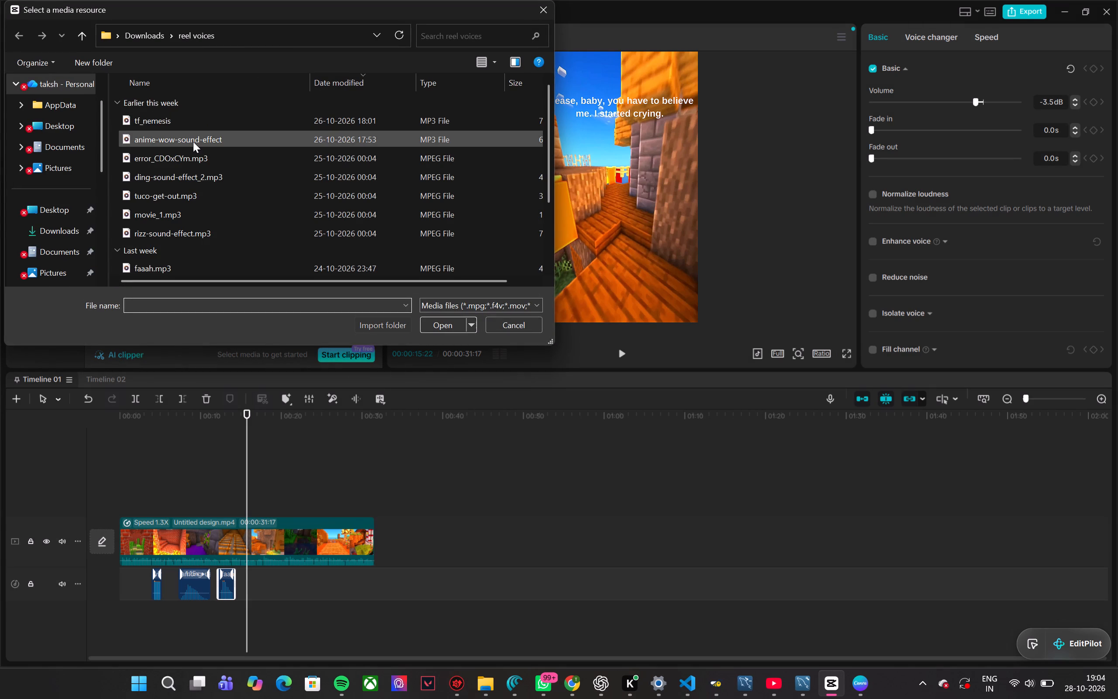
{"action": "scroll", "coordinate": [190, 232], "scroll_direction": "down", "scroll_amount": 2}
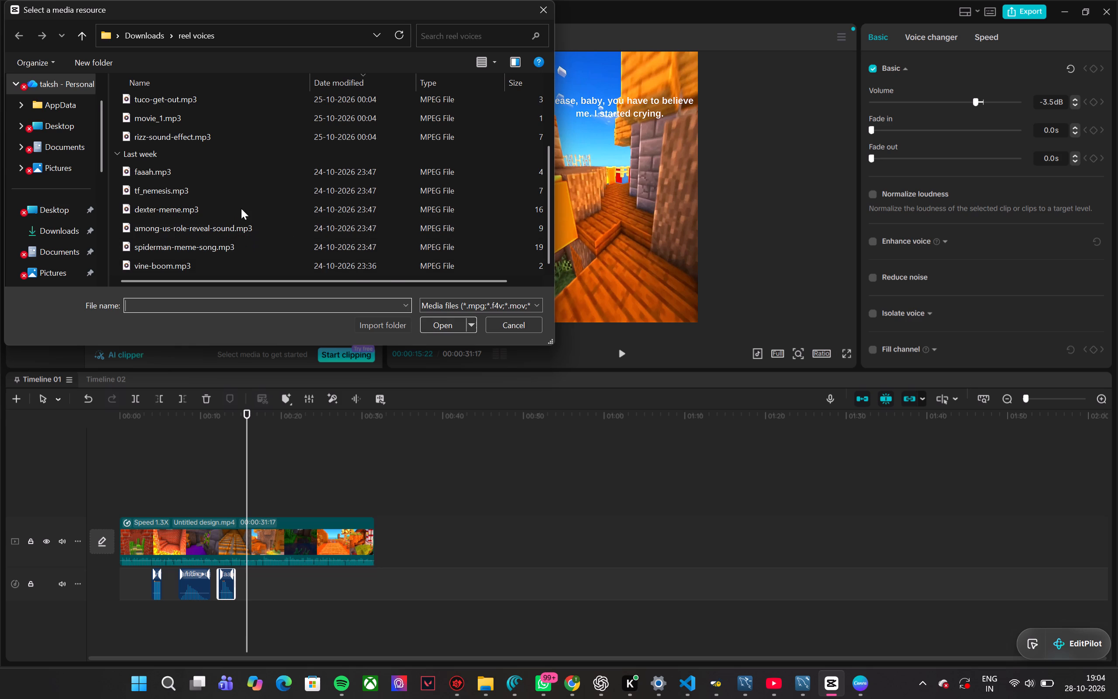
{"action": "scroll", "coordinate": [247, 196], "scroll_direction": "up", "scroll_amount": 1}
{"action": "scroll", "coordinate": [247, 196], "scroll_direction": "down", "scroll_amount": 1}
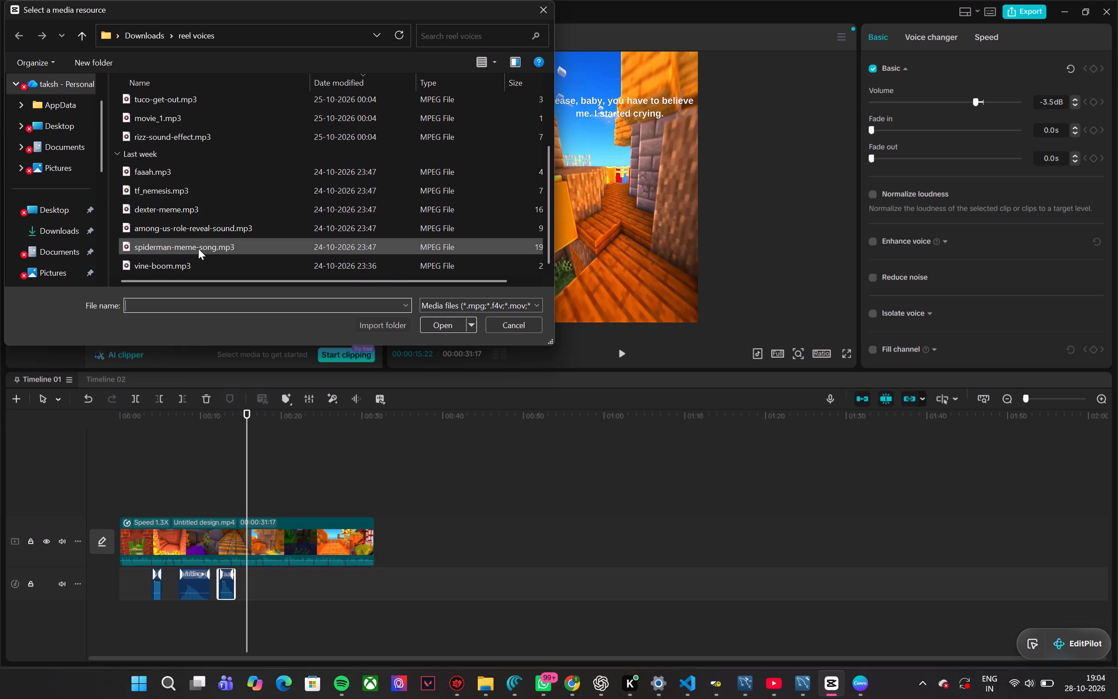
{"action": "left_click", "coordinate": [198, 251]}
{"action": "left_click", "coordinate": [443, 329]}
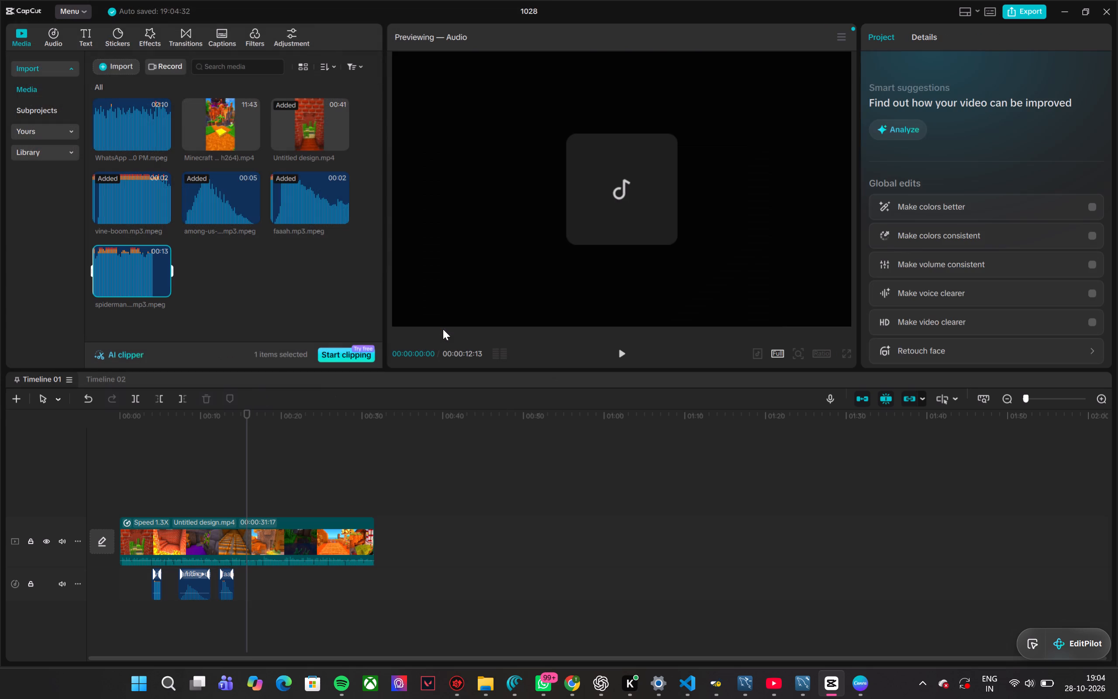
{"action": "left_click", "coordinate": [625, 352]}
{"action": "left_click", "coordinate": [625, 352]}
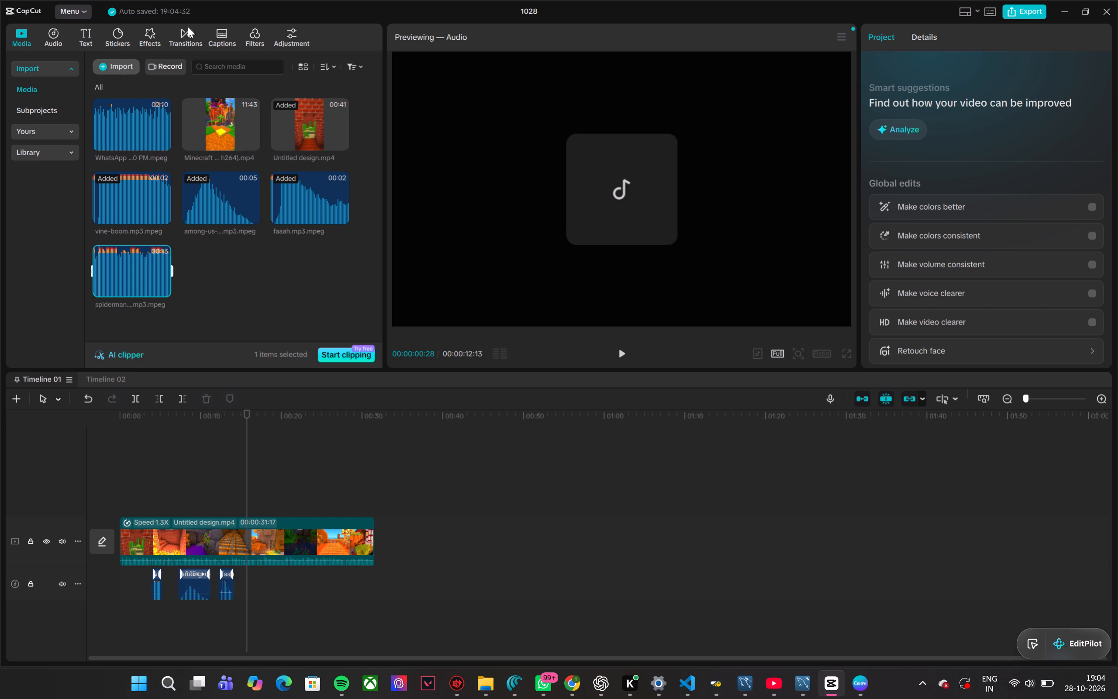
Import movie_1.mp3 from the reel voices folder into the project media and preview it.
{"action": "left_click", "coordinate": [114, 64]}
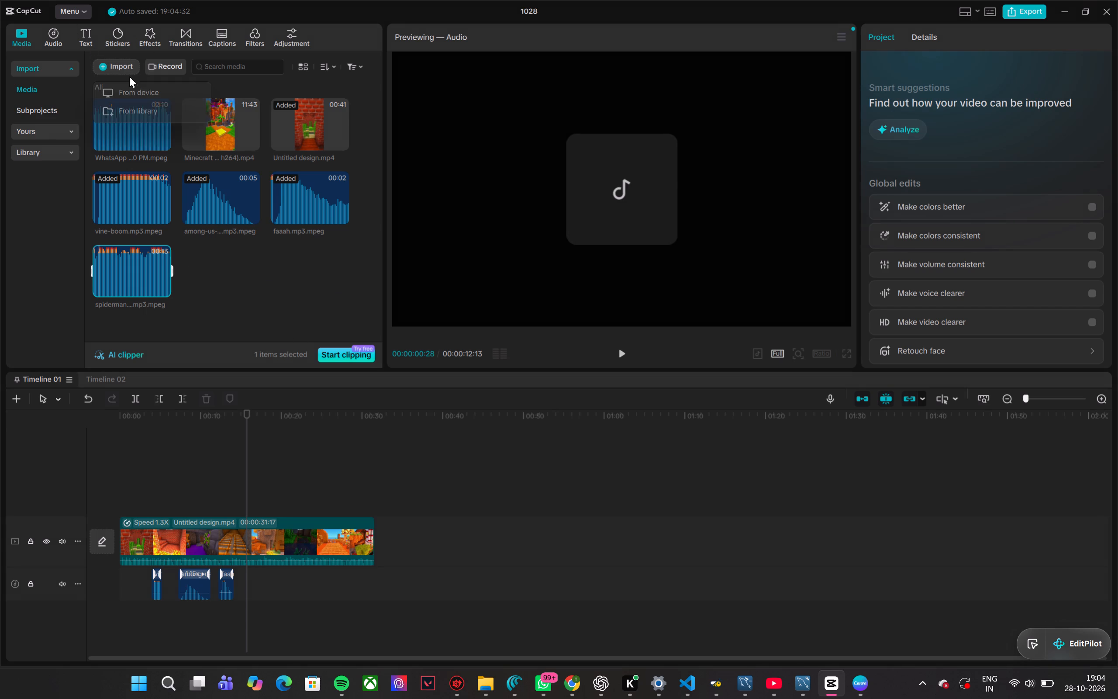
{"action": "left_click", "coordinate": [185, 95]}
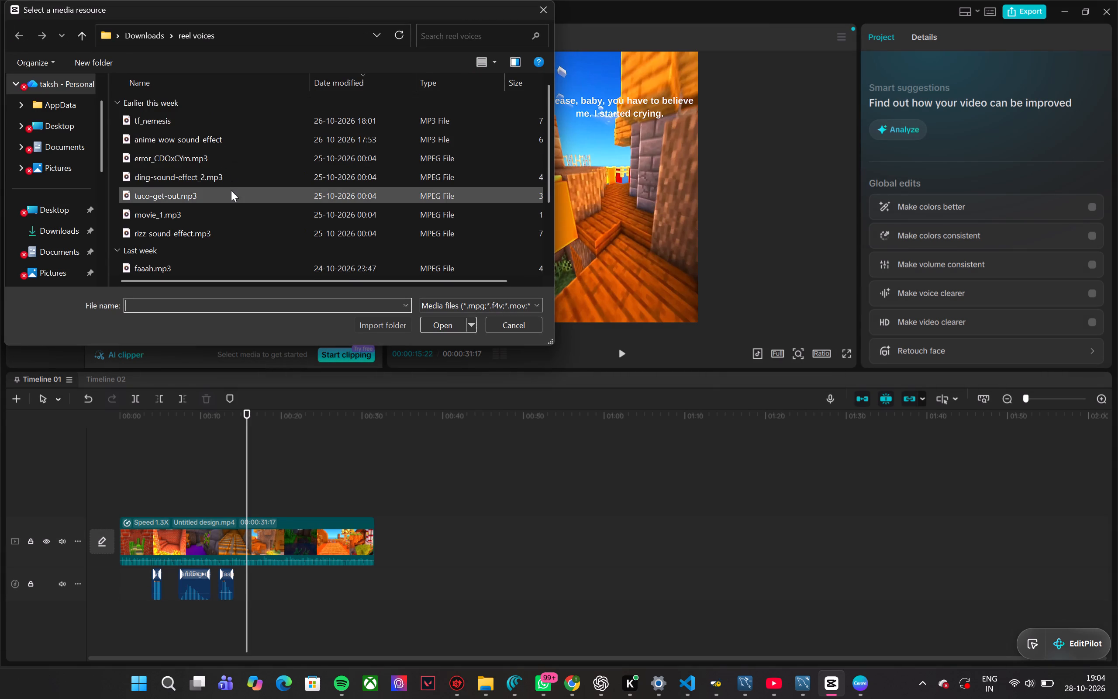
{"action": "left_click", "coordinate": [223, 216]}
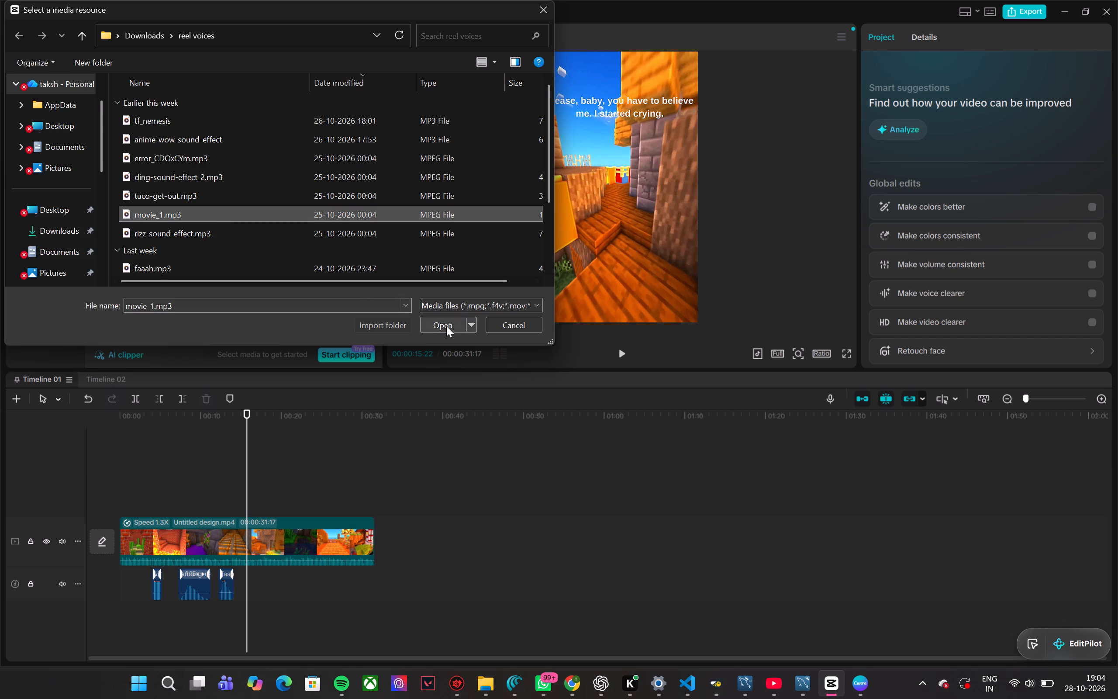
{"action": "left_click", "coordinate": [443, 325]}
{"action": "left_click", "coordinate": [625, 354]}
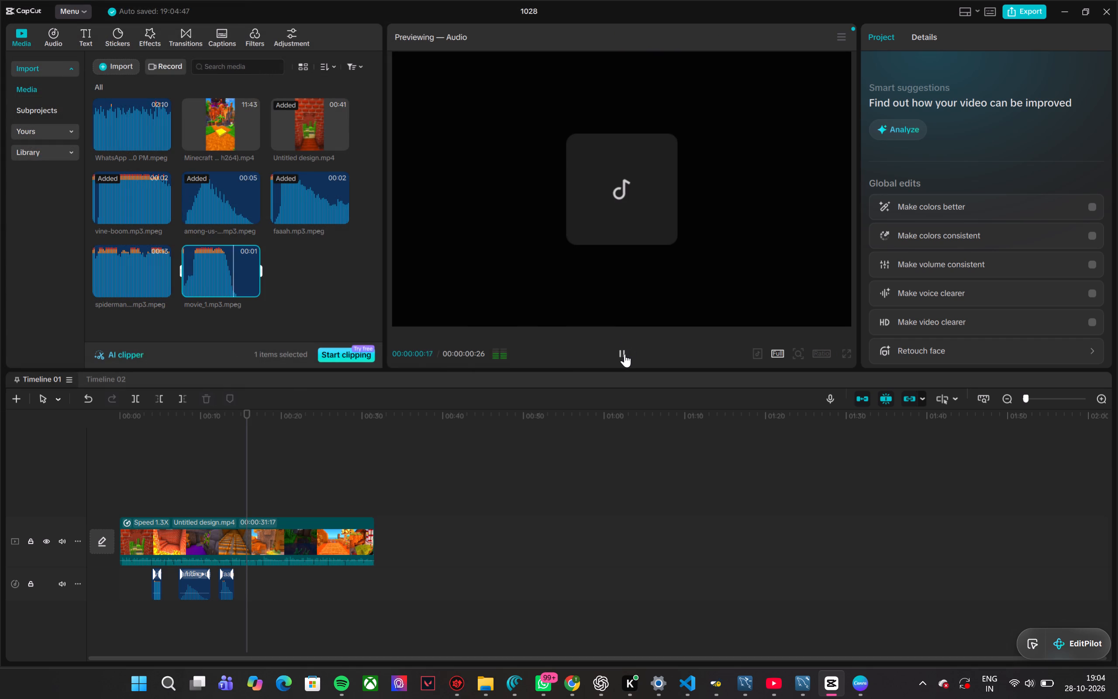
{"action": "left_click", "coordinate": [625, 354]}
Import dexter-meme.mp3 from the reel voices folder into the project media and preview its first two seconds.
{"action": "left_click", "coordinate": [110, 67]}
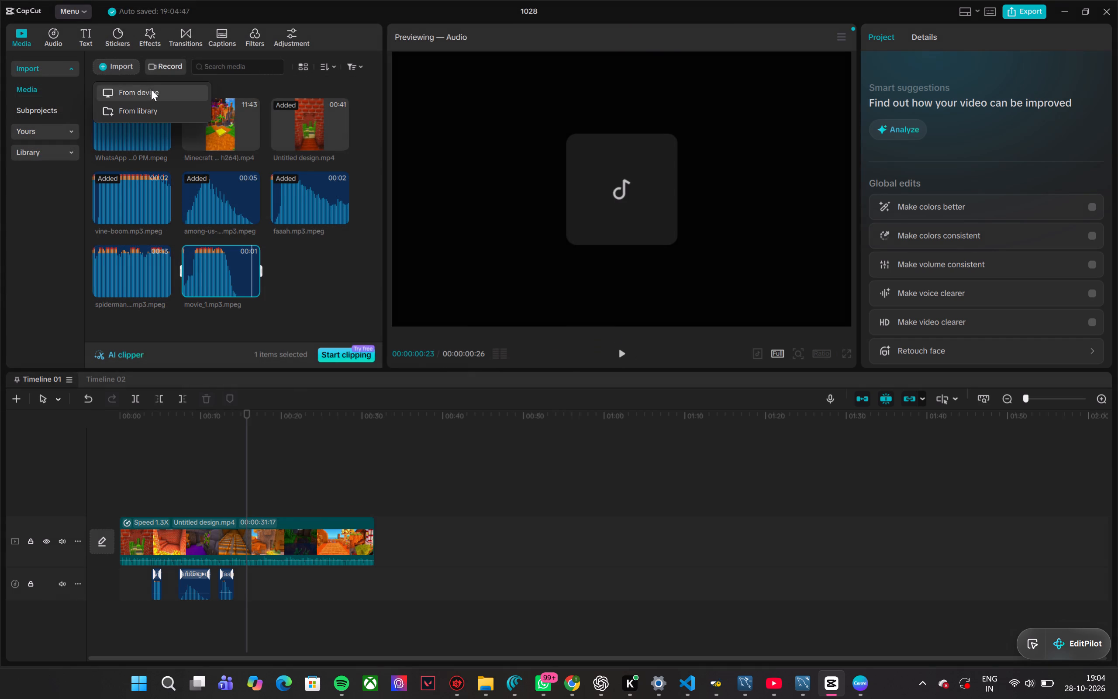
{"action": "left_click", "coordinate": [152, 90]}
{"action": "scroll", "coordinate": [297, 190], "scroll_direction": "down", "scroll_amount": 1}
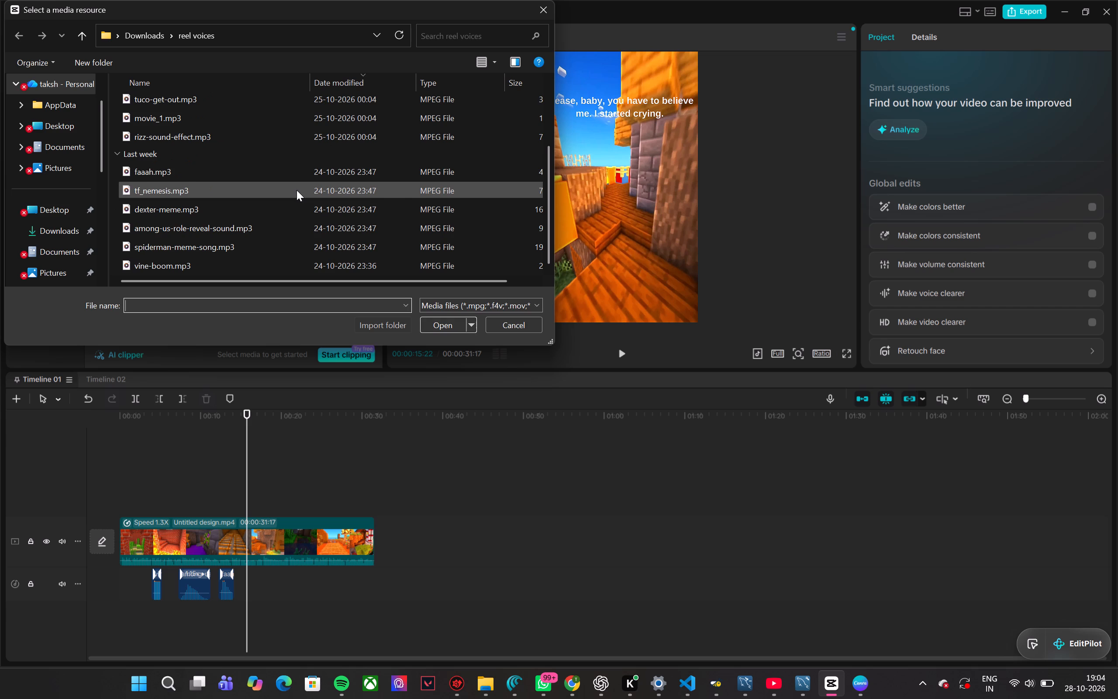
{"action": "left_click", "coordinate": [230, 207]}
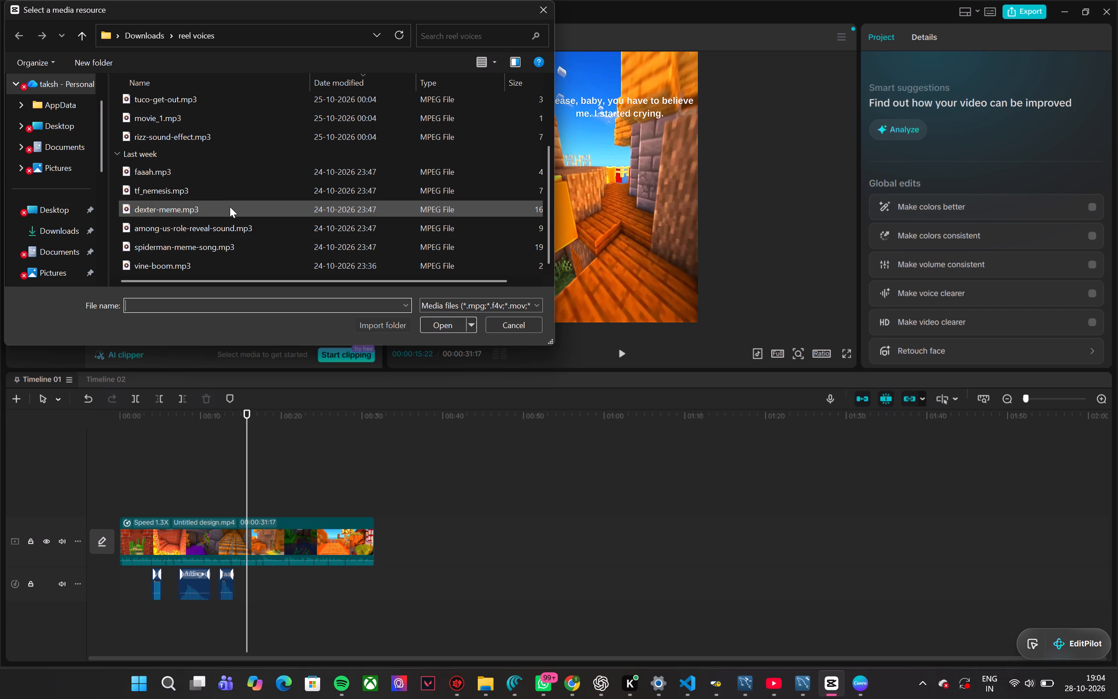
{"action": "left_click", "coordinate": [446, 327]}
{"action": "left_click", "coordinate": [619, 354]}
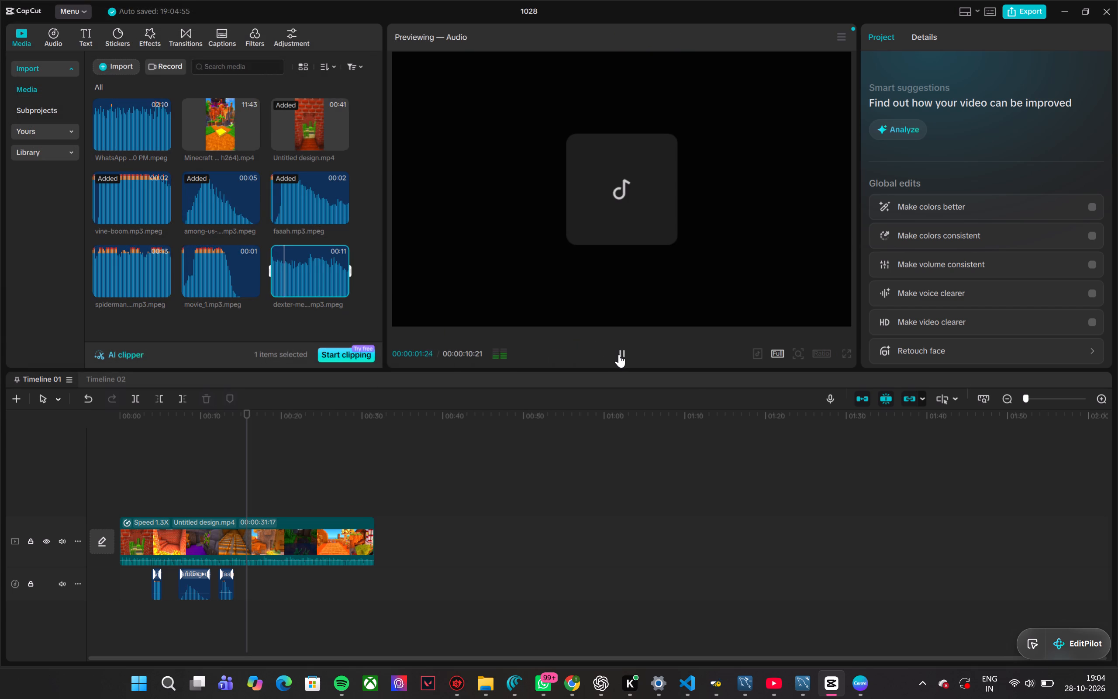
{"action": "left_click", "coordinate": [619, 354]}
Import tf_nemesis.mp3 from the reel voices folder, preview it, and place it on the audio track at 00:00:15:22.
{"action": "left_click", "coordinate": [97, 63]}
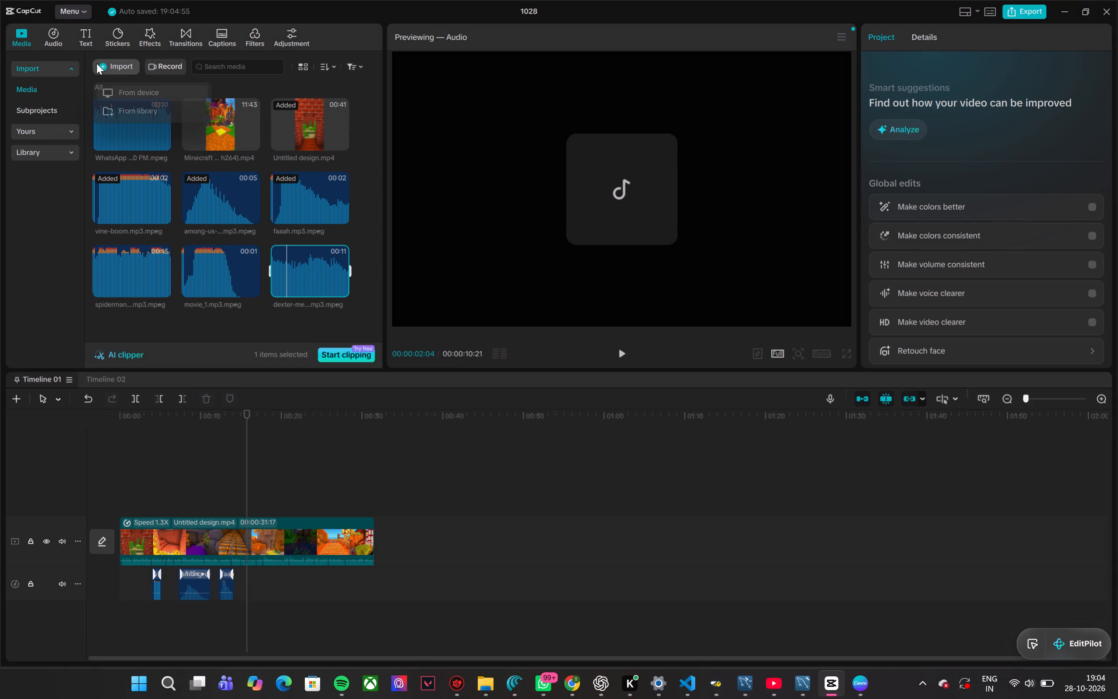
{"action": "left_click", "coordinate": [128, 88]}
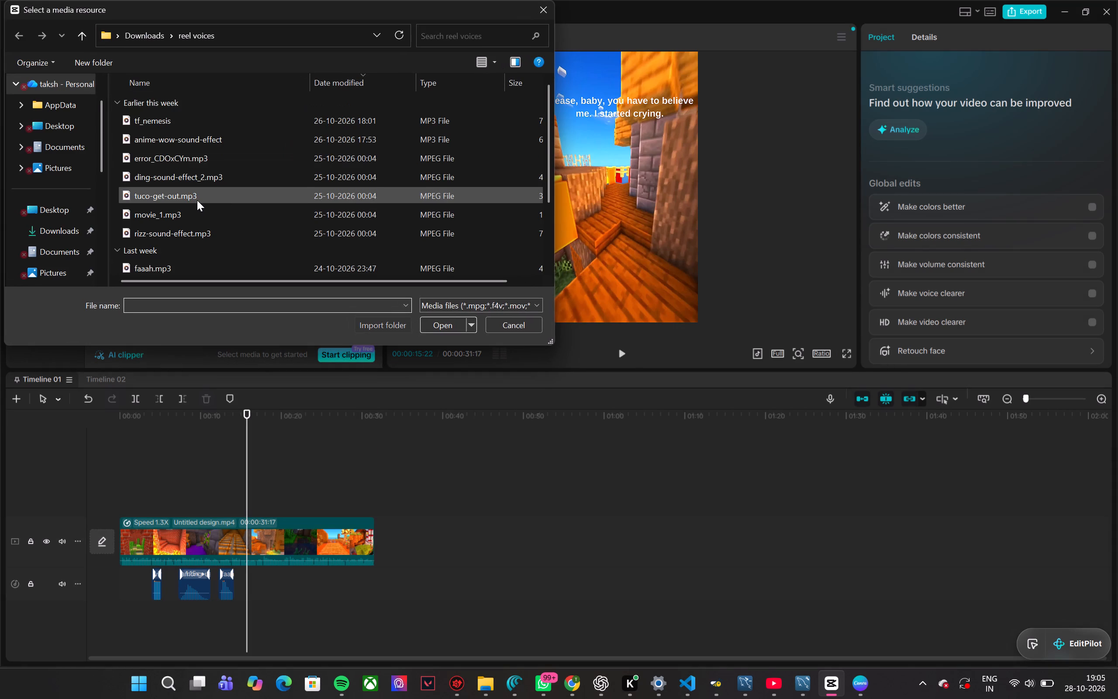
{"action": "scroll", "coordinate": [198, 200], "scroll_direction": "down", "scroll_amount": 3}
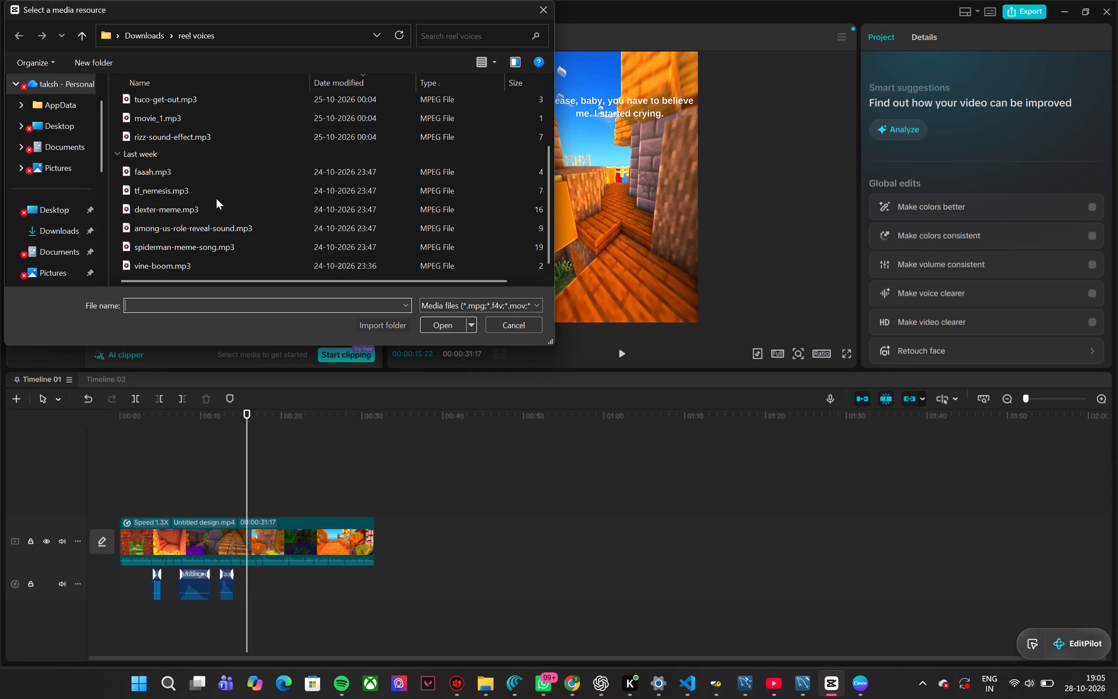
{"action": "scroll", "coordinate": [216, 198], "scroll_direction": "up", "scroll_amount": 2}
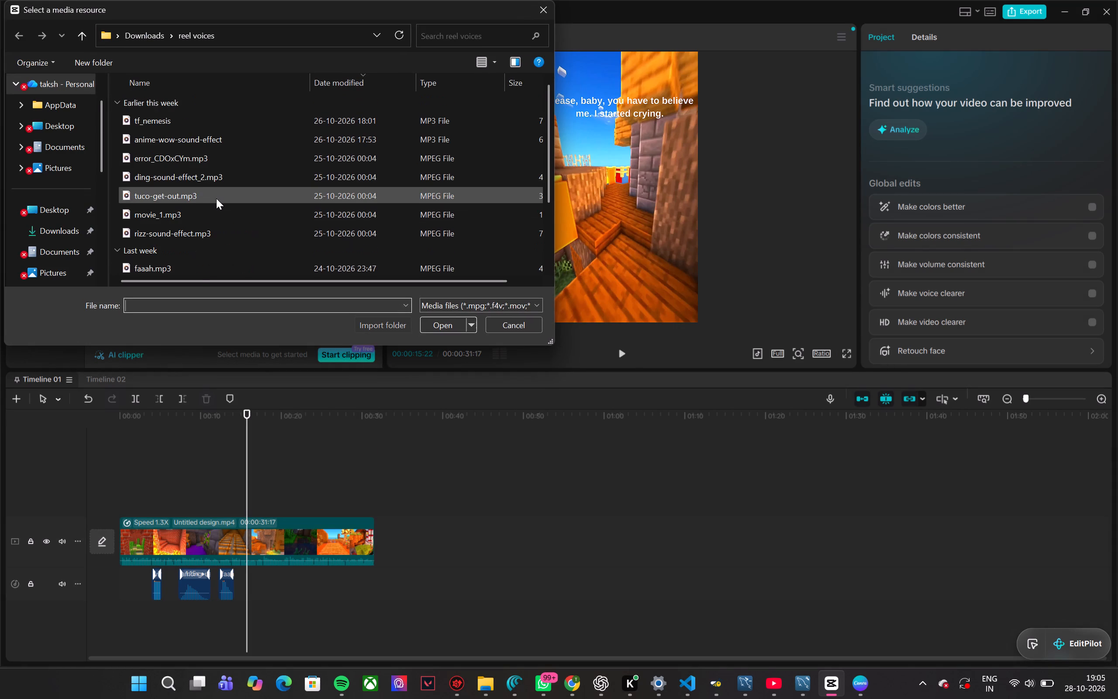
{"action": "scroll", "coordinate": [204, 240], "scroll_direction": "down", "scroll_amount": 1}
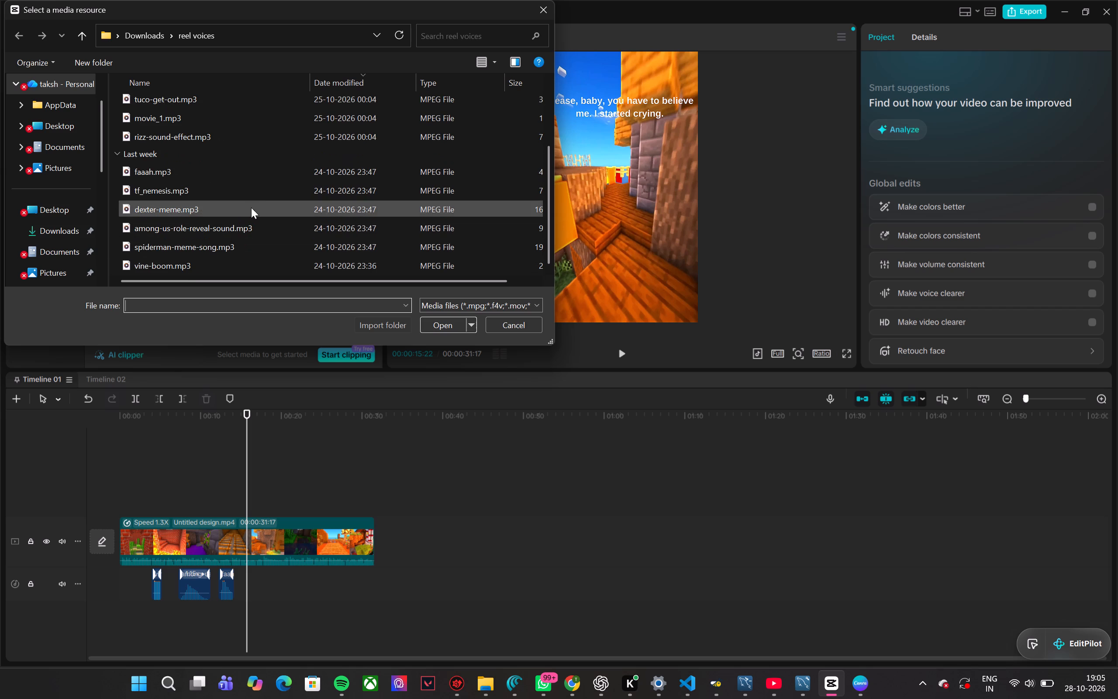
{"action": "left_click", "coordinate": [283, 189]}
{"action": "left_click", "coordinate": [444, 328]}
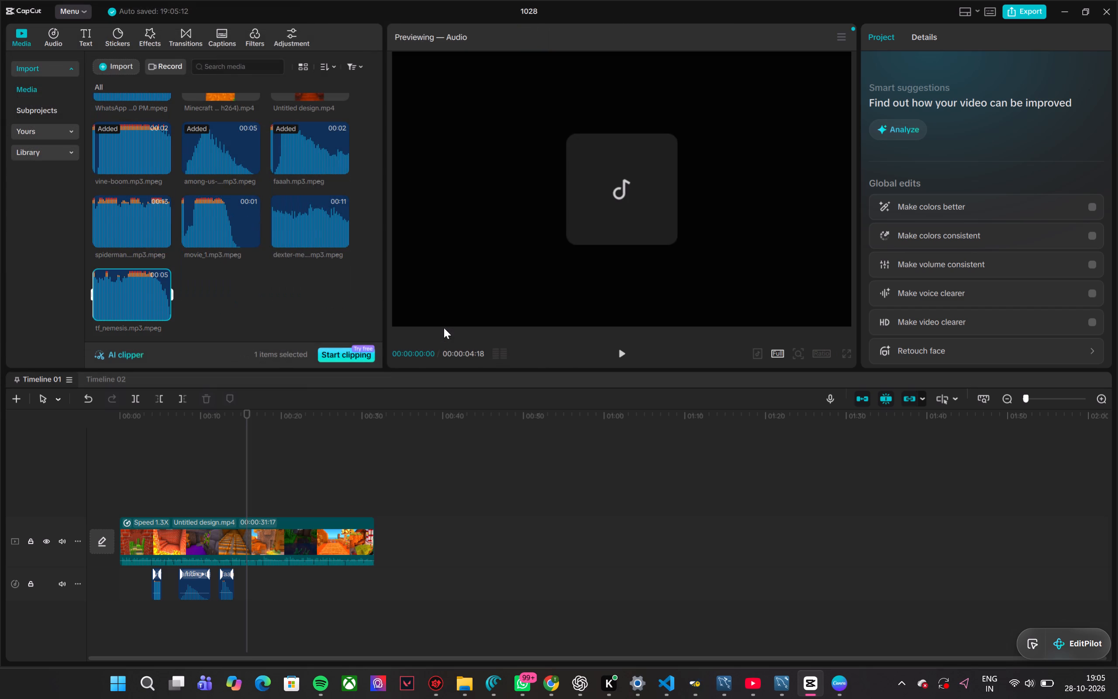
{"action": "left_click", "coordinate": [628, 355]}
{"action": "left_click", "coordinate": [626, 355]}
{"action": "left_click_drag", "start_coordinate": [127, 290], "coordinate": [250, 583]}
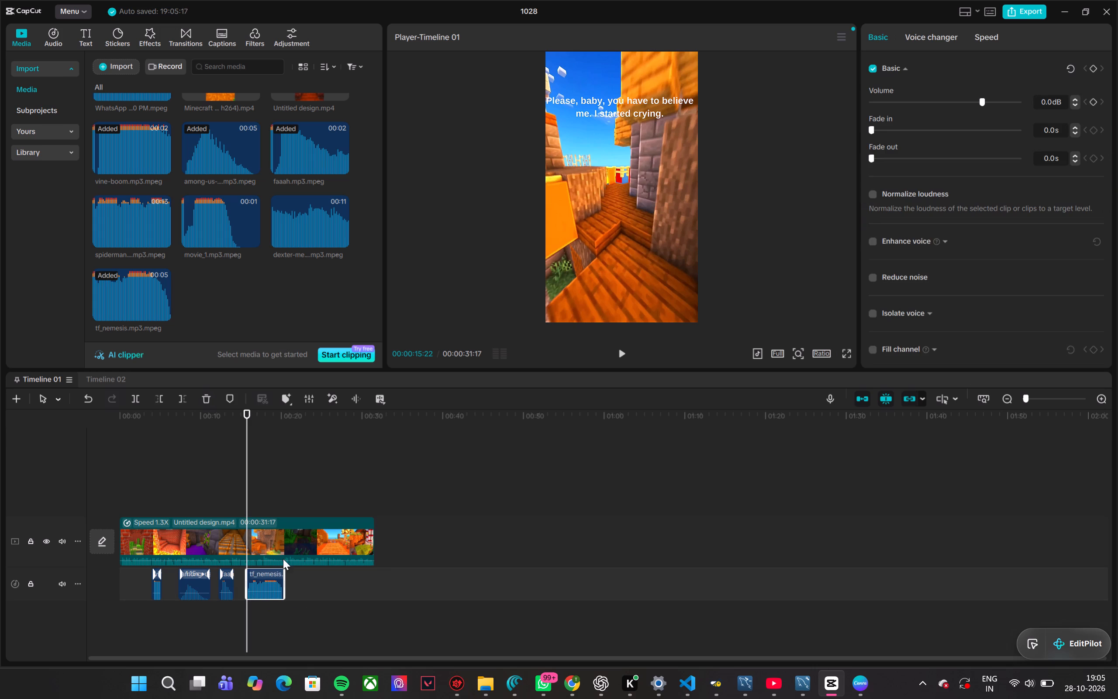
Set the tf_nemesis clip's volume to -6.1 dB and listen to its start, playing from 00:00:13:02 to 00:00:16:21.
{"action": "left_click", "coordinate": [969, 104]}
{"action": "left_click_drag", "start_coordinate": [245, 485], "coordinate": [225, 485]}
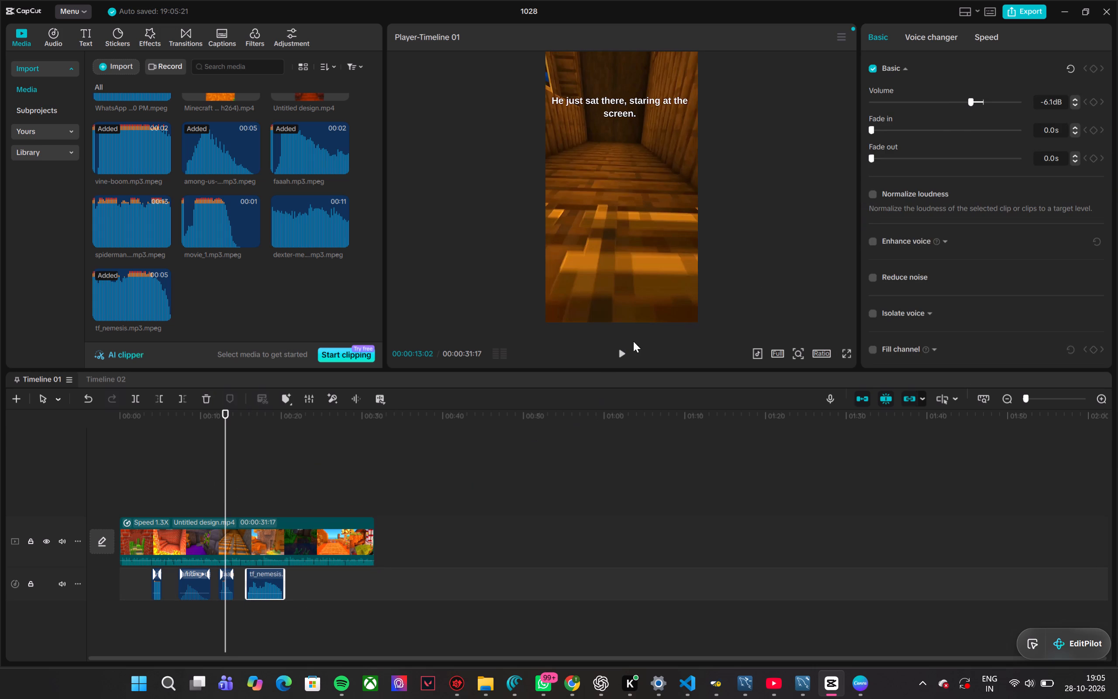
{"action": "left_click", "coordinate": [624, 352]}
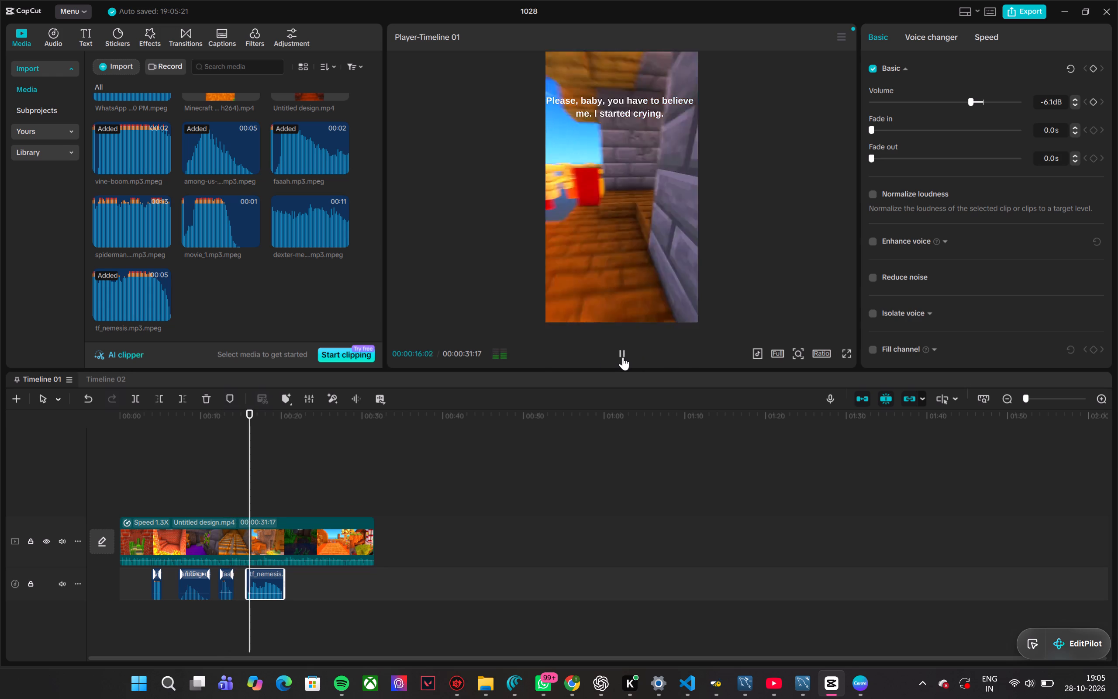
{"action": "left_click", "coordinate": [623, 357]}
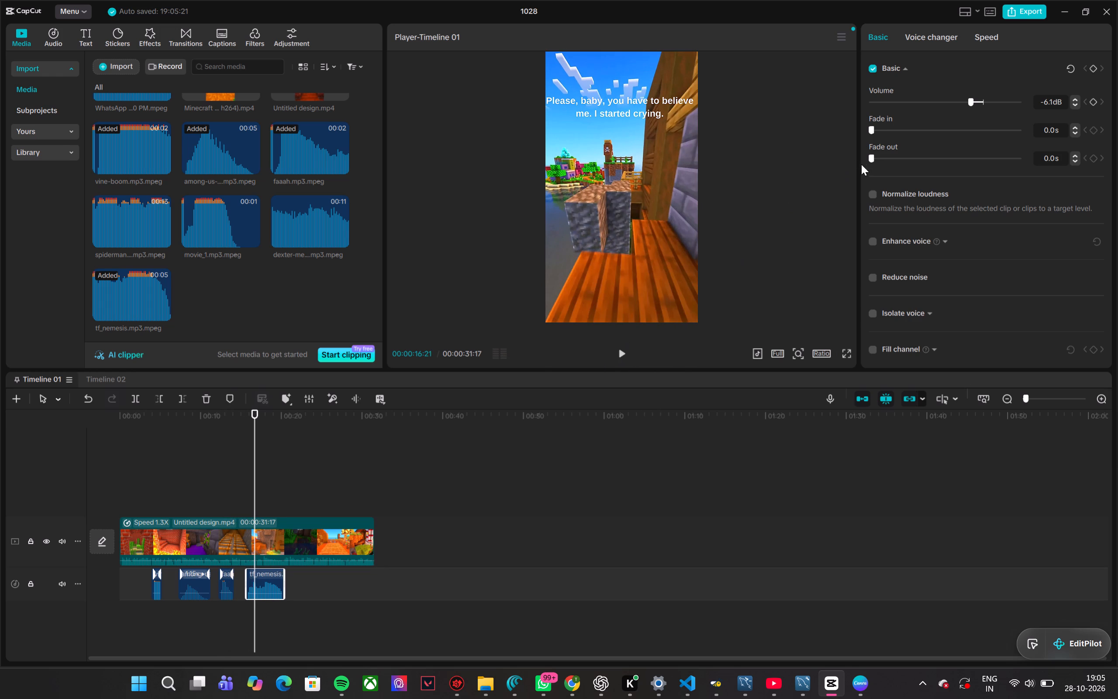
Set the tf_nemesis clip's volume to -17.5 dB and play from 00:00:15:05 to 00:00:19:29.
{"action": "left_click", "coordinate": [948, 103]}
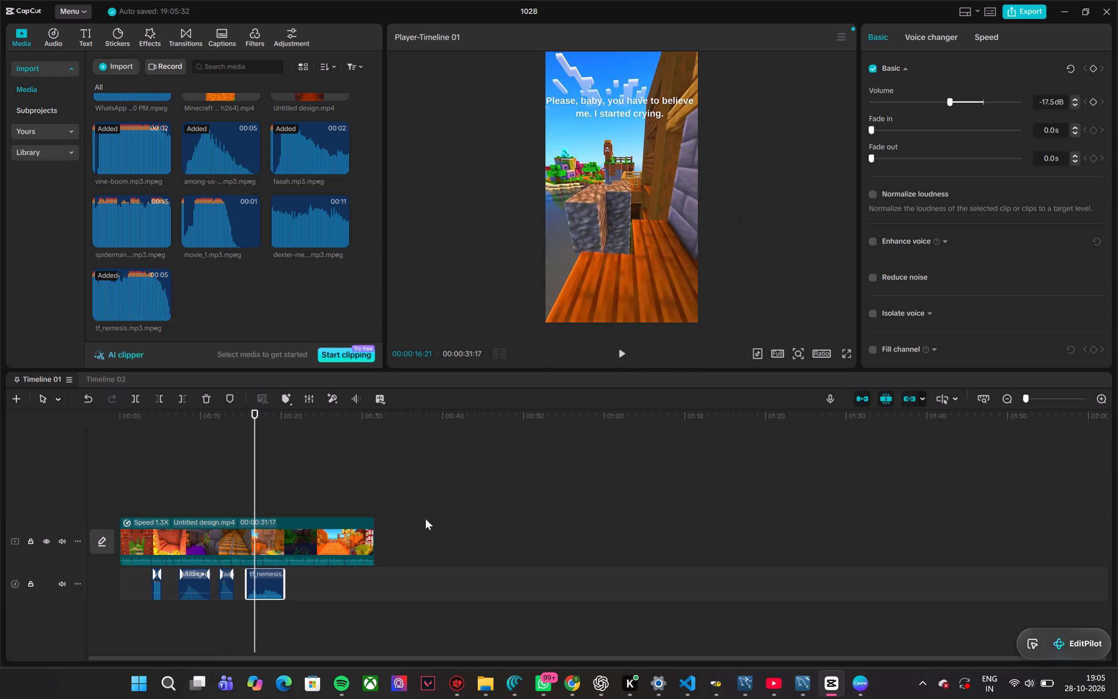
{"action": "left_click_drag", "start_coordinate": [255, 494], "coordinate": [242, 496]}
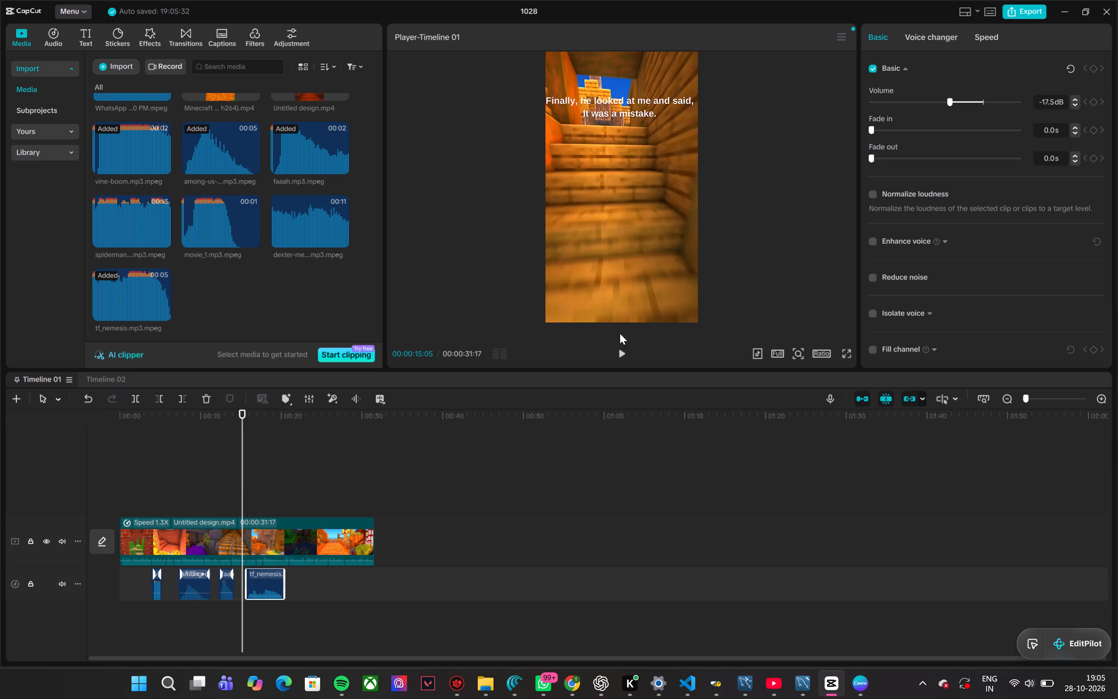
{"action": "left_click", "coordinate": [626, 348]}
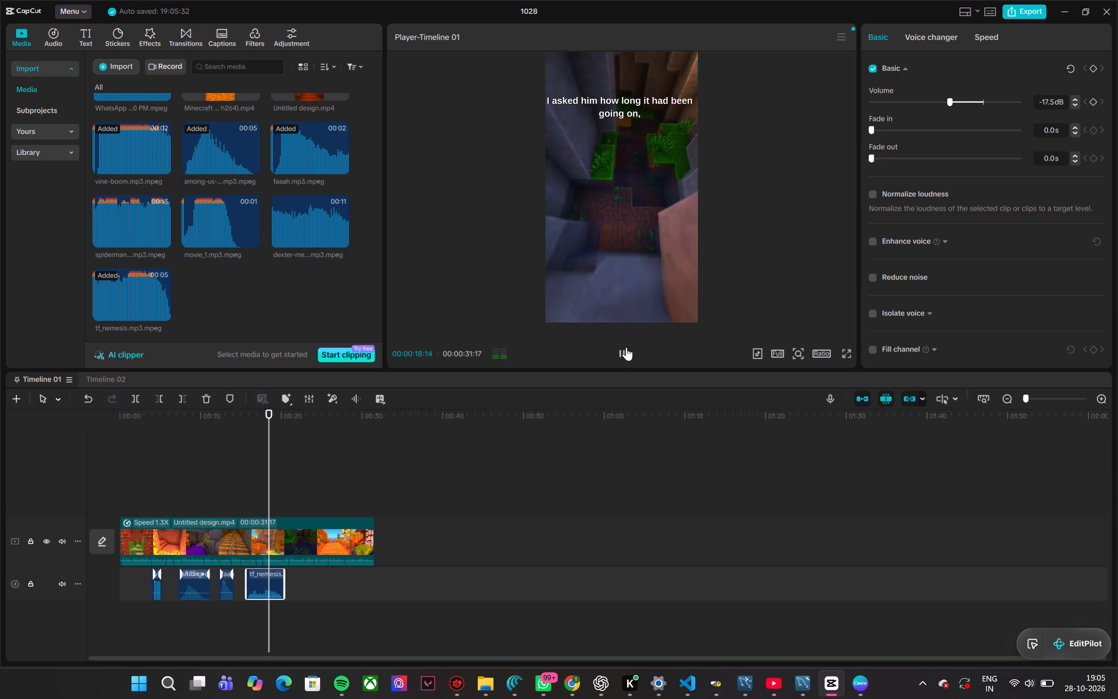
{"action": "left_click", "coordinate": [626, 347]}
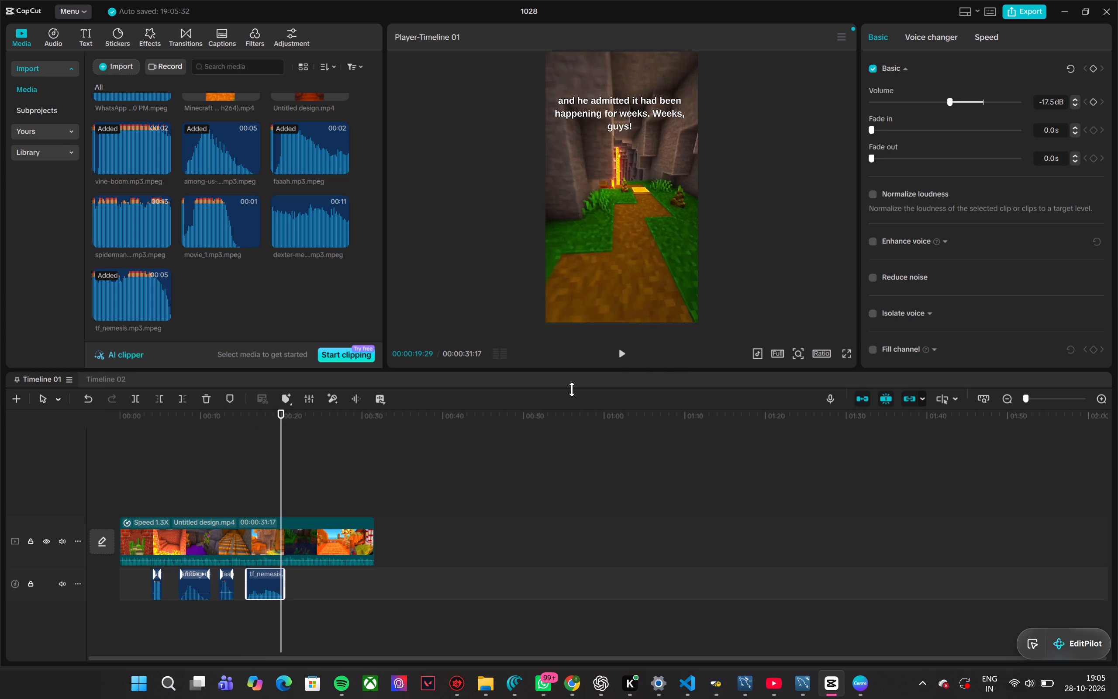
Play on to 00:00:20:14, place vine-boom.mp3 there on the audio track, and set its volume to -7.0 dB.
{"action": "left_click", "coordinate": [623, 354]}
{"action": "left_click", "coordinate": [623, 354]}
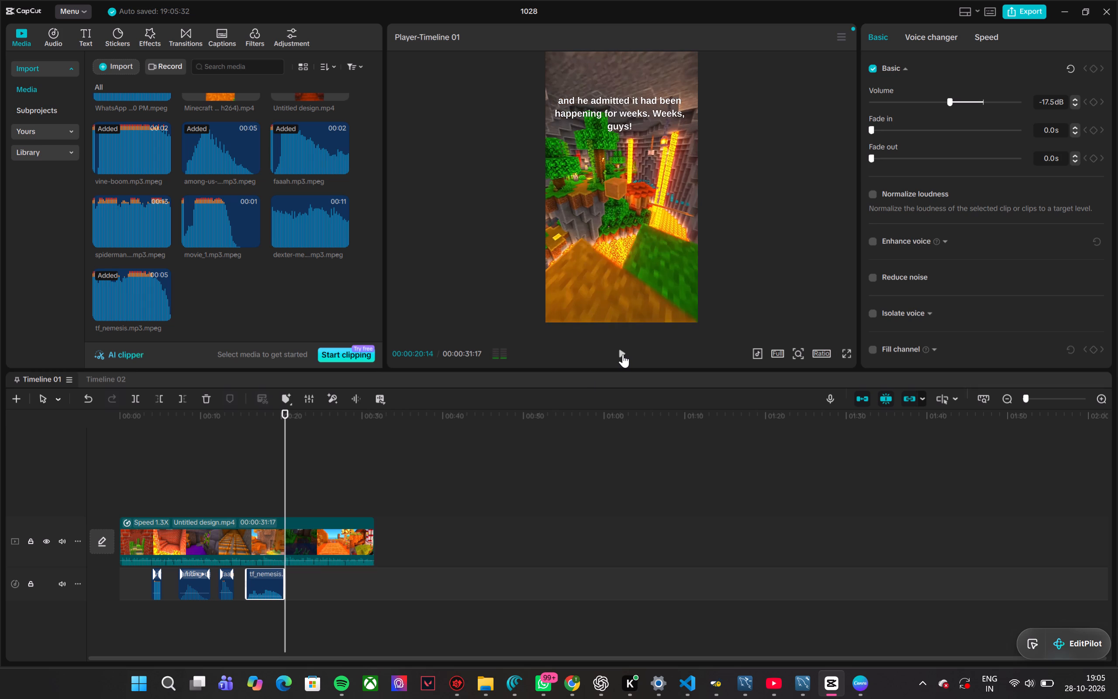
{"action": "double_click", "coordinate": [297, 167]}
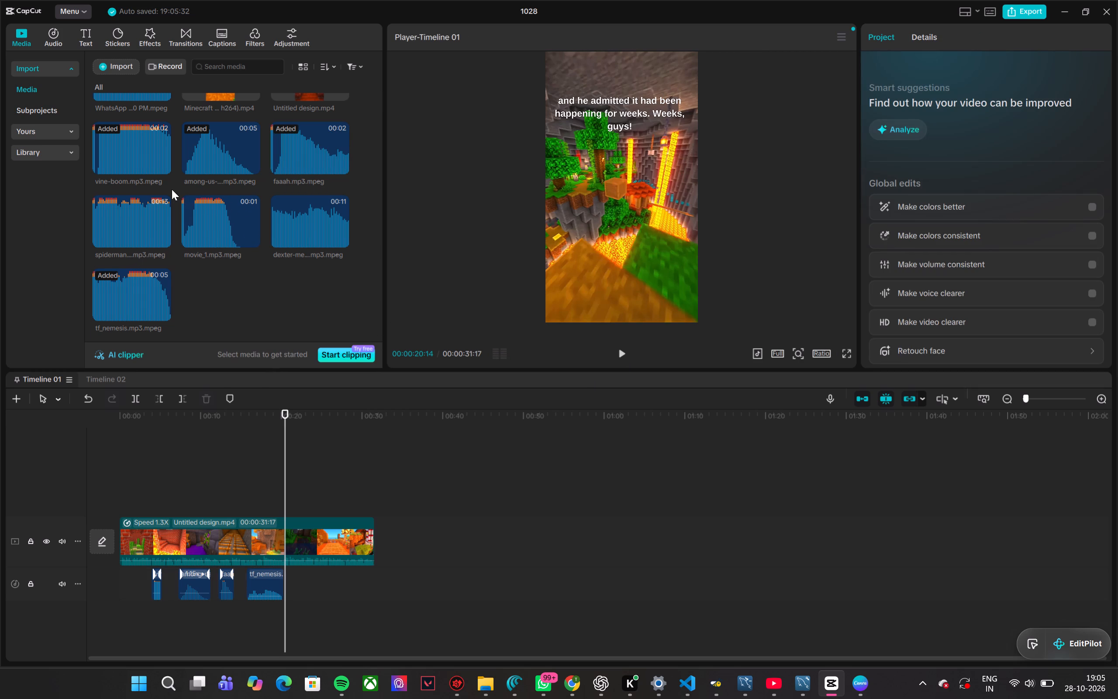
{"action": "scroll", "coordinate": [172, 189], "scroll_direction": "up", "scroll_amount": 1}
{"action": "left_click_drag", "start_coordinate": [151, 192], "coordinate": [281, 585]}
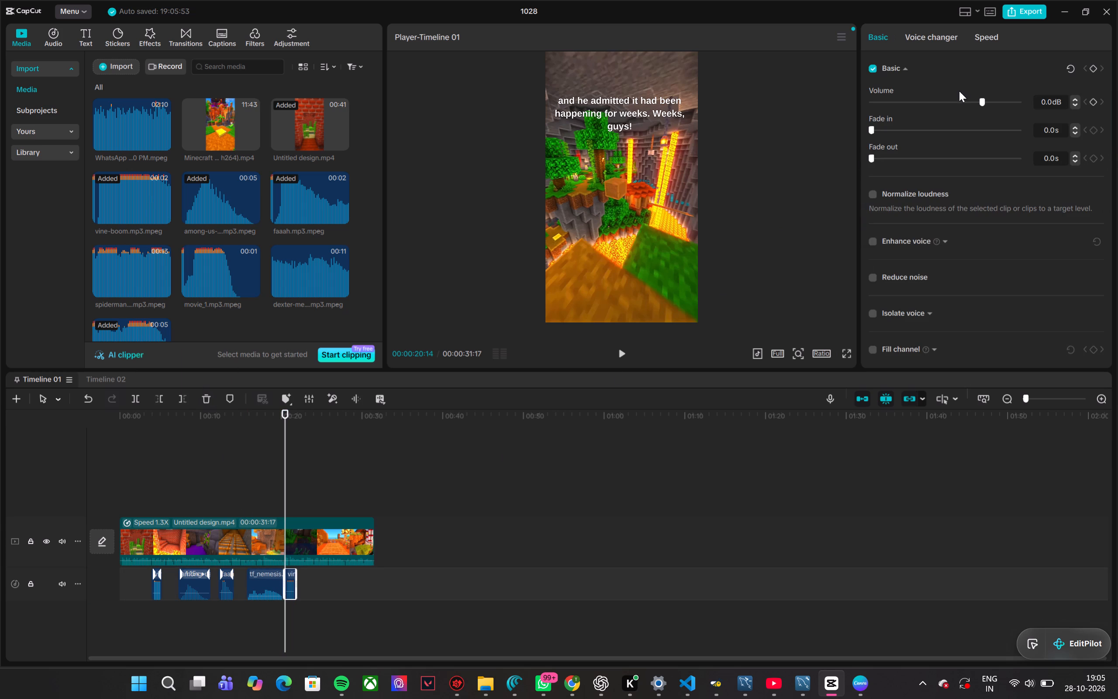
{"action": "left_click", "coordinate": [967, 102]}
Set the tf_nemesis clip's volume to -22.0 dB and its speed to 1.10x, playing from 00:00:16:19 to 00:00:22:20.
{"action": "left_click", "coordinate": [268, 577]}
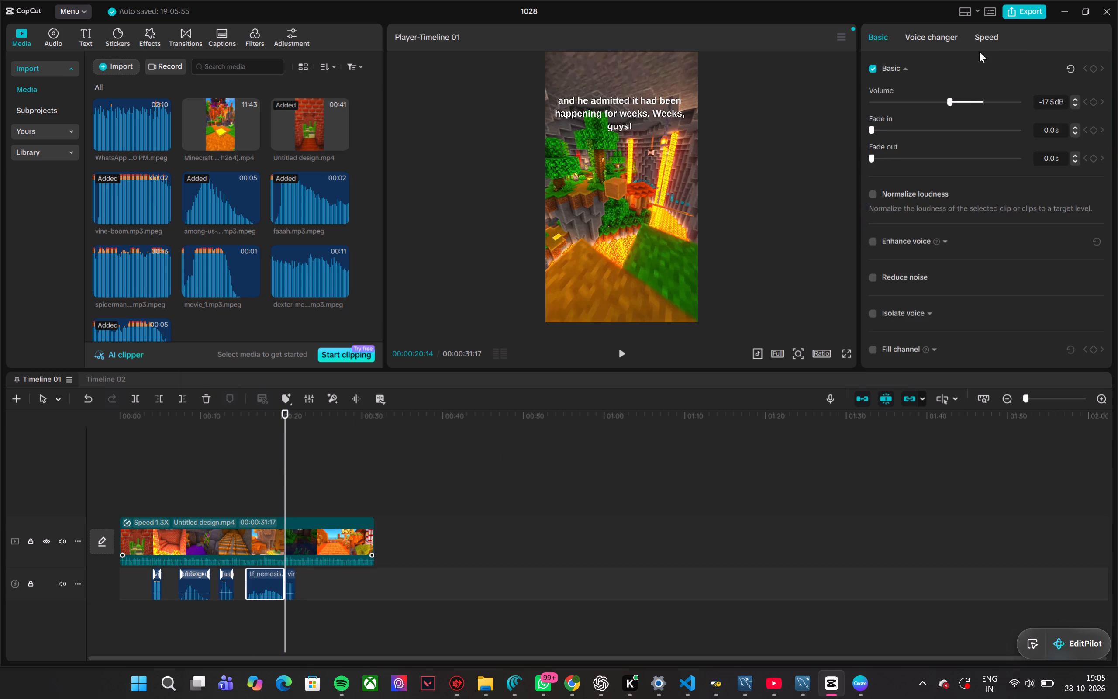
{"action": "left_click", "coordinate": [939, 102]}
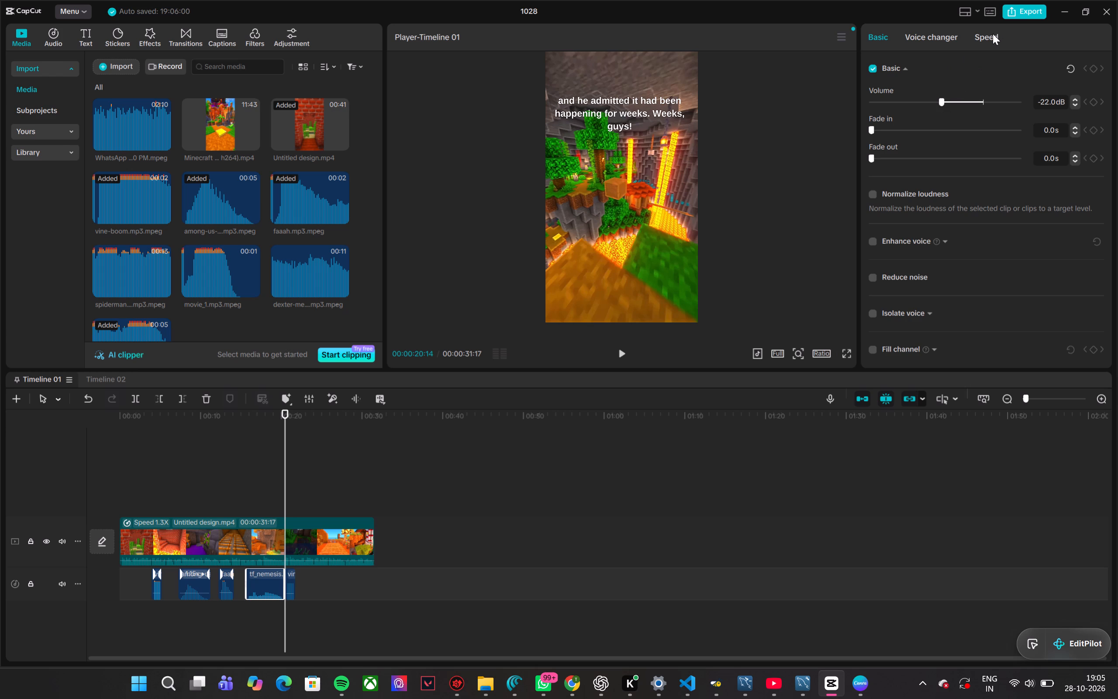
{"action": "left_click", "coordinate": [990, 35]}
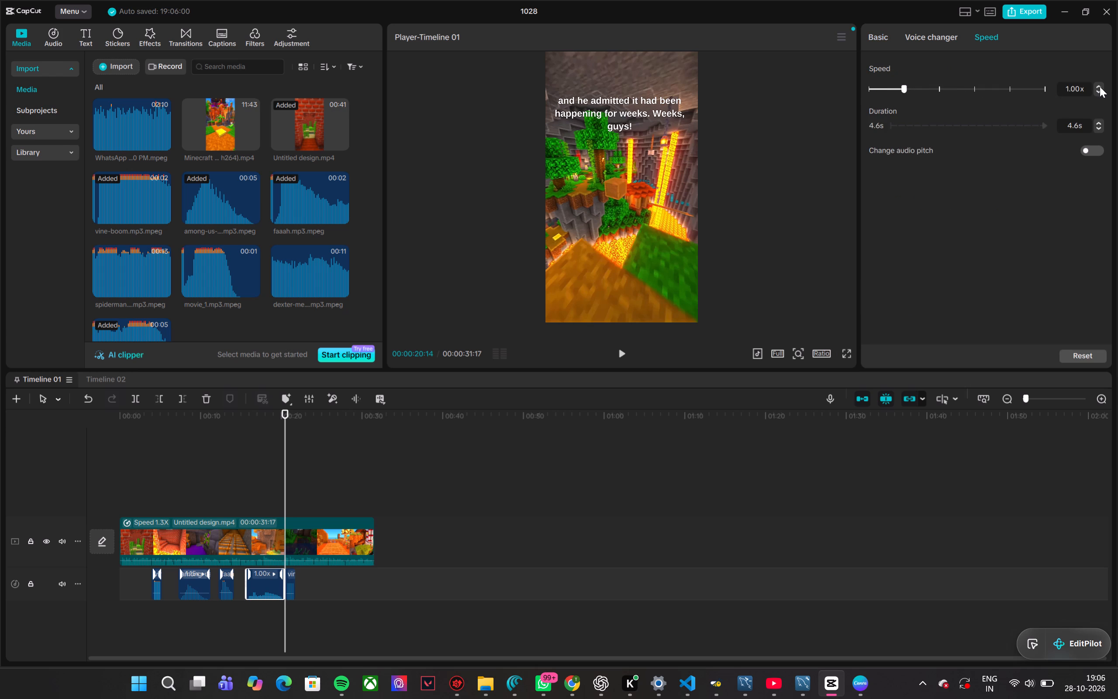
{"action": "left_click", "coordinate": [1101, 84]}
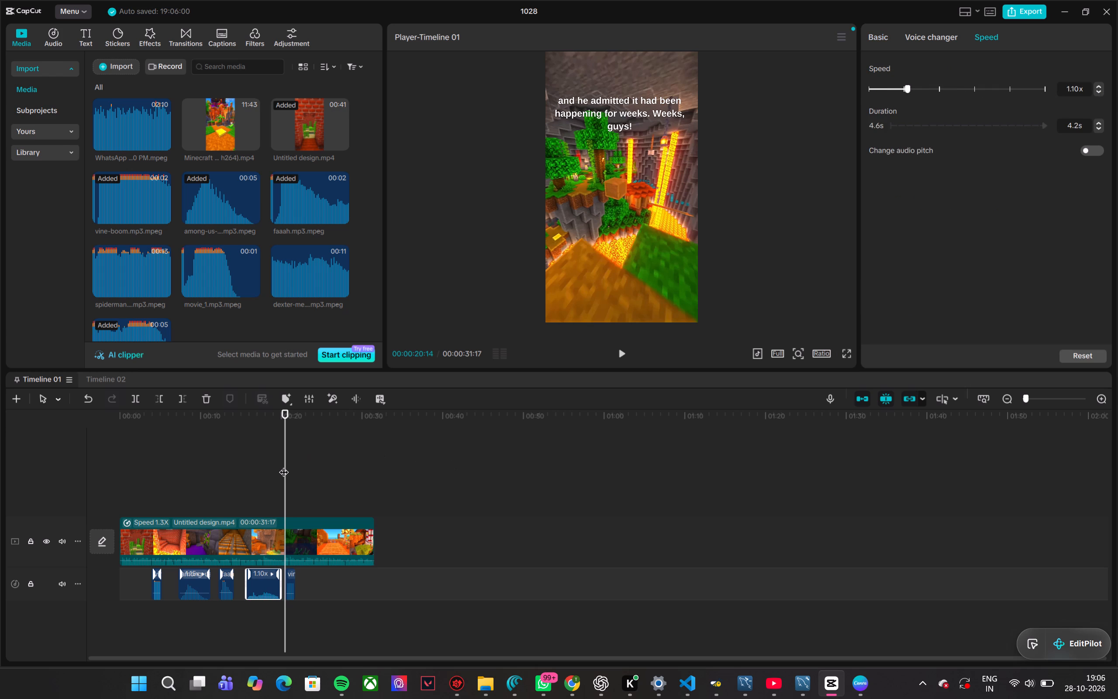
{"action": "left_click_drag", "start_coordinate": [283, 465], "coordinate": [254, 467]}
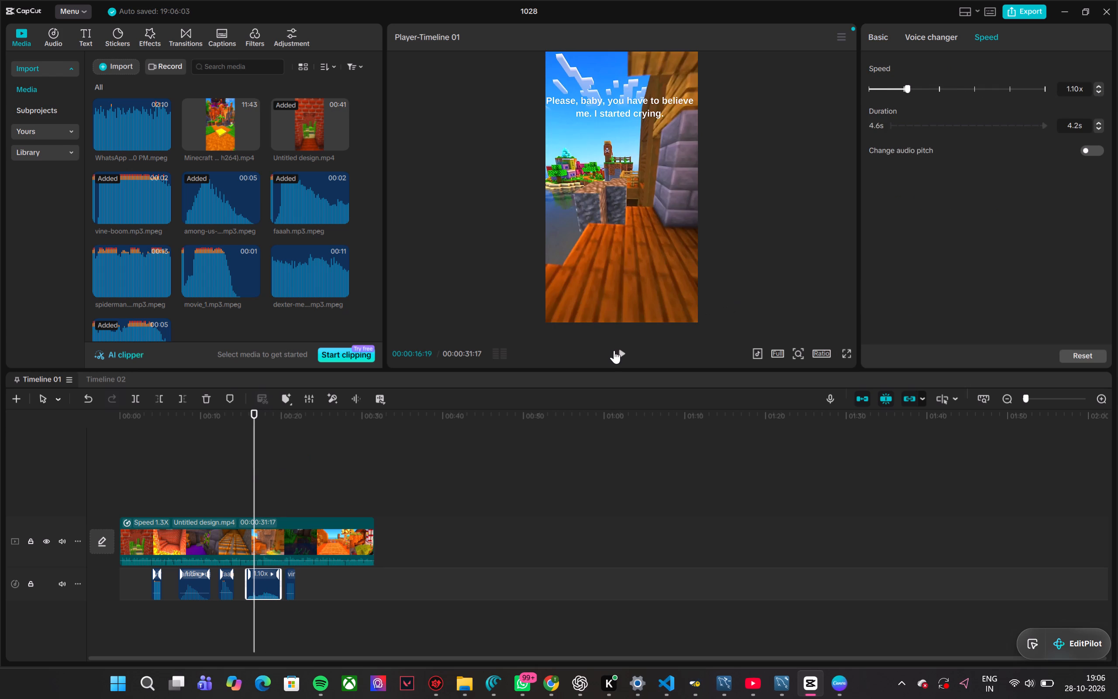
{"action": "left_click", "coordinate": [614, 350]}
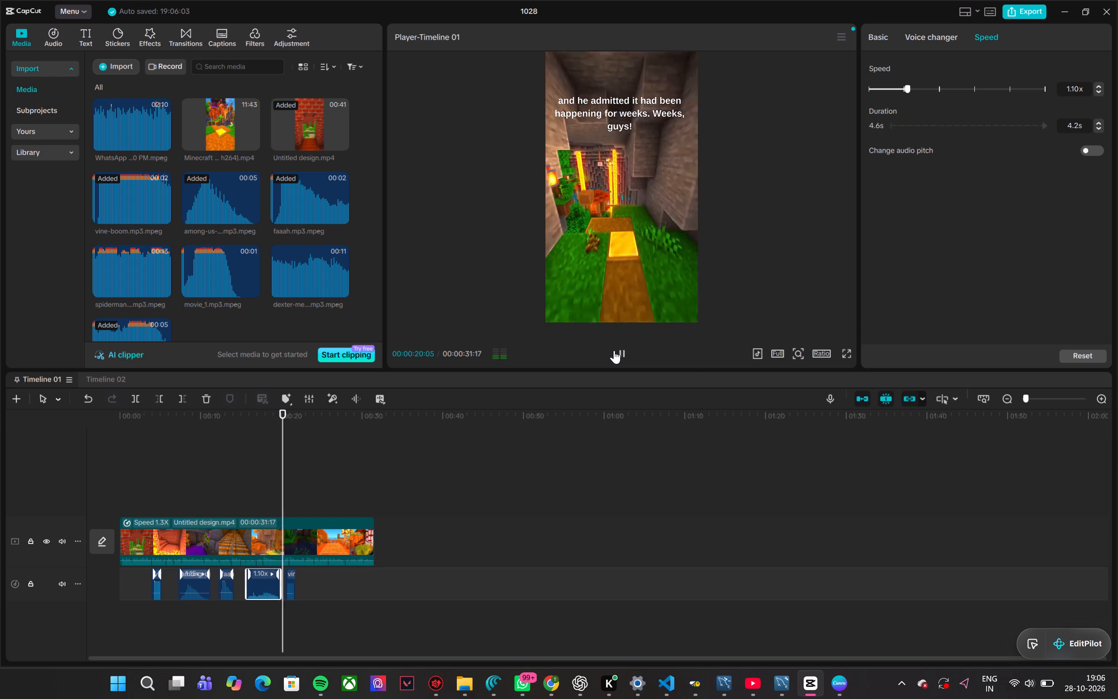
{"action": "left_click", "coordinate": [621, 351]}
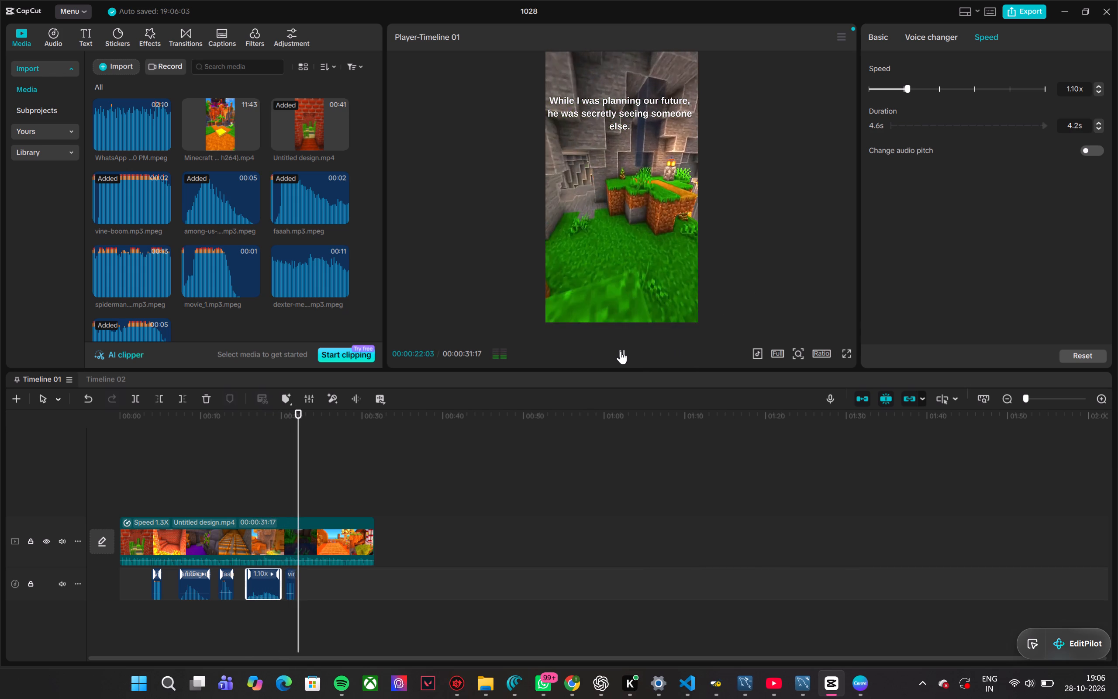
{"action": "left_click", "coordinate": [621, 351]}
{"action": "left_click", "coordinate": [621, 351]}
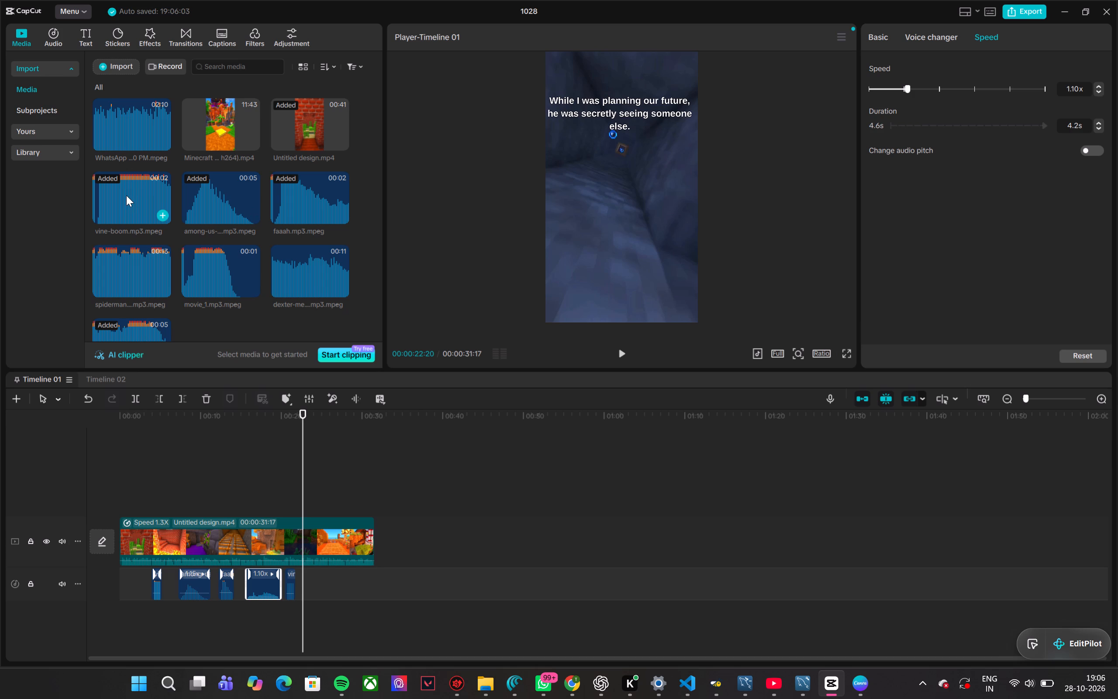
Add a second vine-boom clip on a new audio track at about 00:00:21:05, set it to -8.7 dB, and play from 00:00:20:14 to 00:00:22:24.
{"action": "left_click_drag", "start_coordinate": [126, 195], "coordinate": [305, 594]}
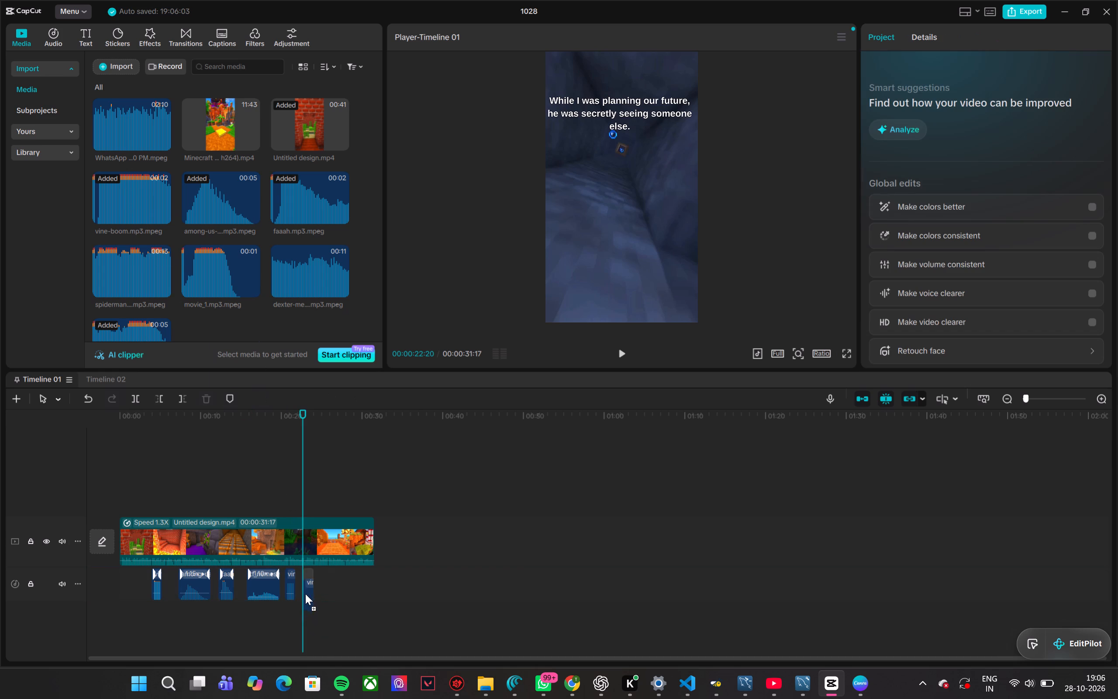
{"action": "left_click_drag", "start_coordinate": [305, 594], "coordinate": [301, 584]}
{"action": "left_click_drag", "start_coordinate": [301, 584], "coordinate": [299, 589]}
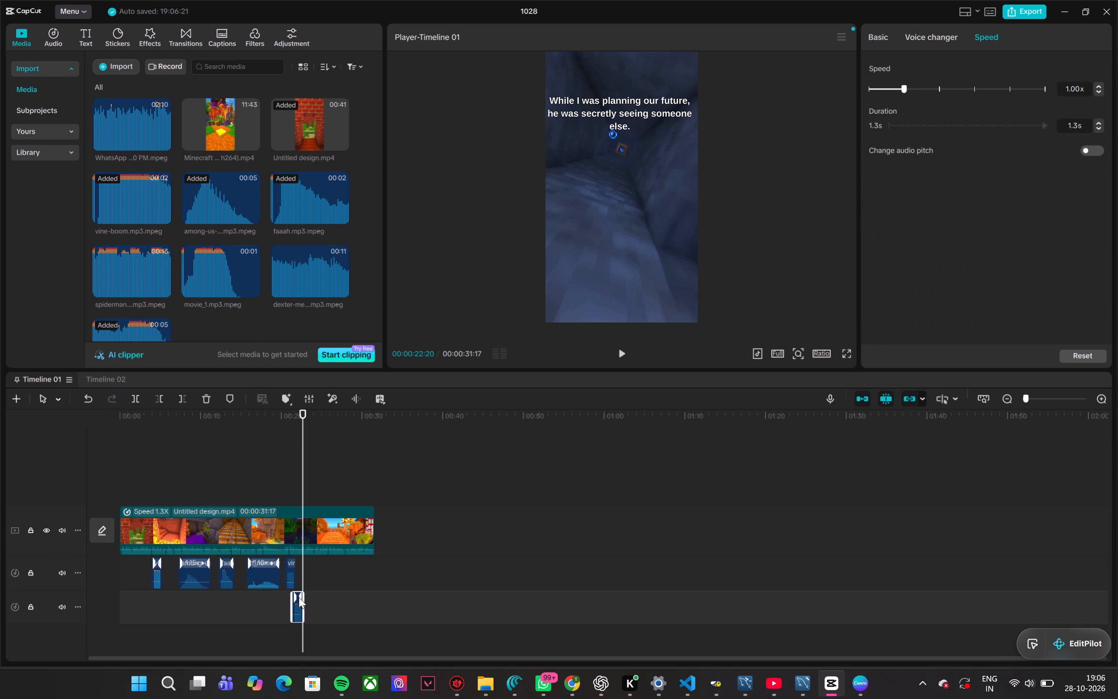
{"action": "left_click_drag", "start_coordinate": [303, 486], "coordinate": [287, 486]}
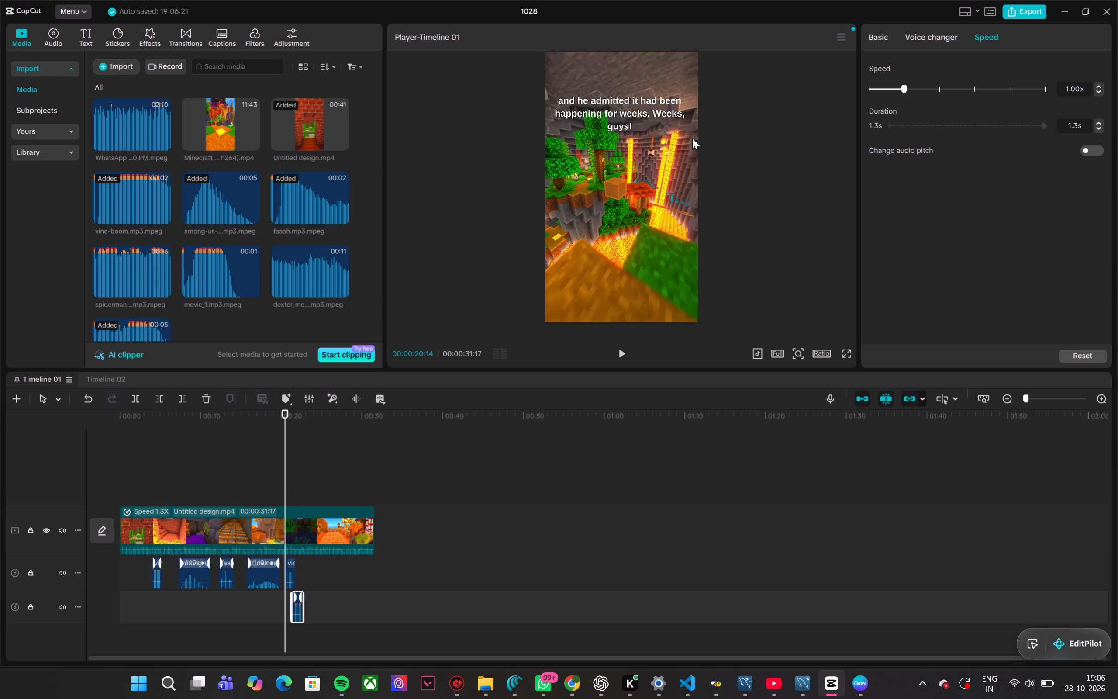
{"action": "left_click", "coordinate": [882, 34]}
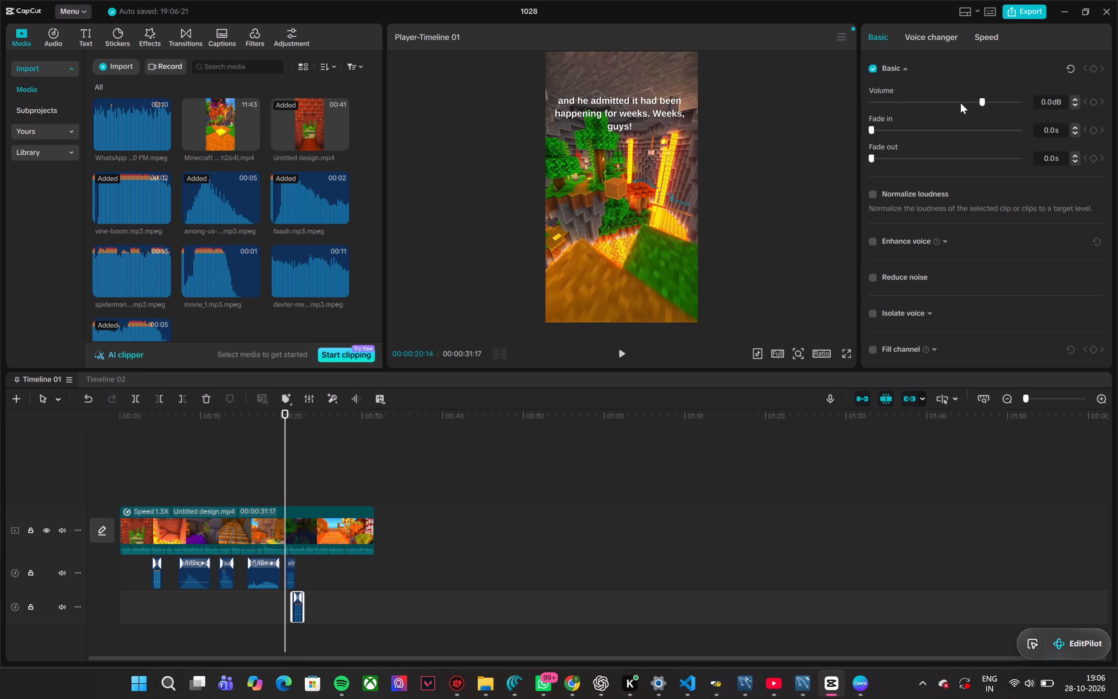
{"action": "left_click", "coordinate": [964, 101]}
{"action": "left_click", "coordinate": [622, 355]}
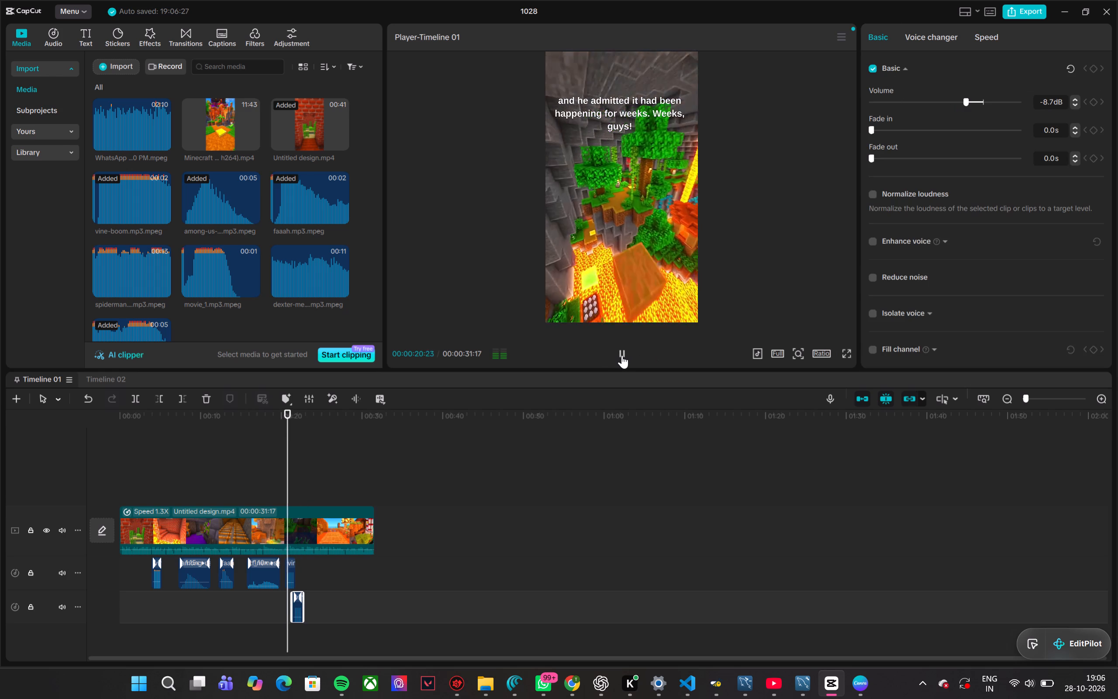
{"action": "left_click", "coordinate": [622, 355]}
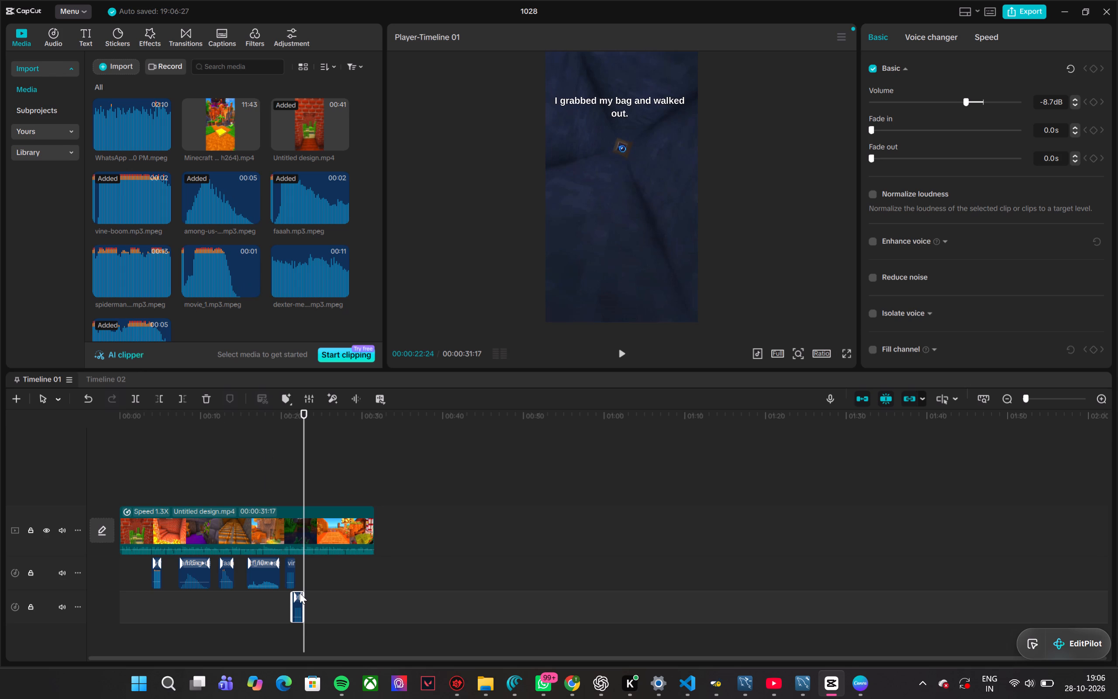
Move the second vine-boom clip on the lower audio track to start at about 00:00:22:10.
{"action": "left_click", "coordinate": [295, 613]}
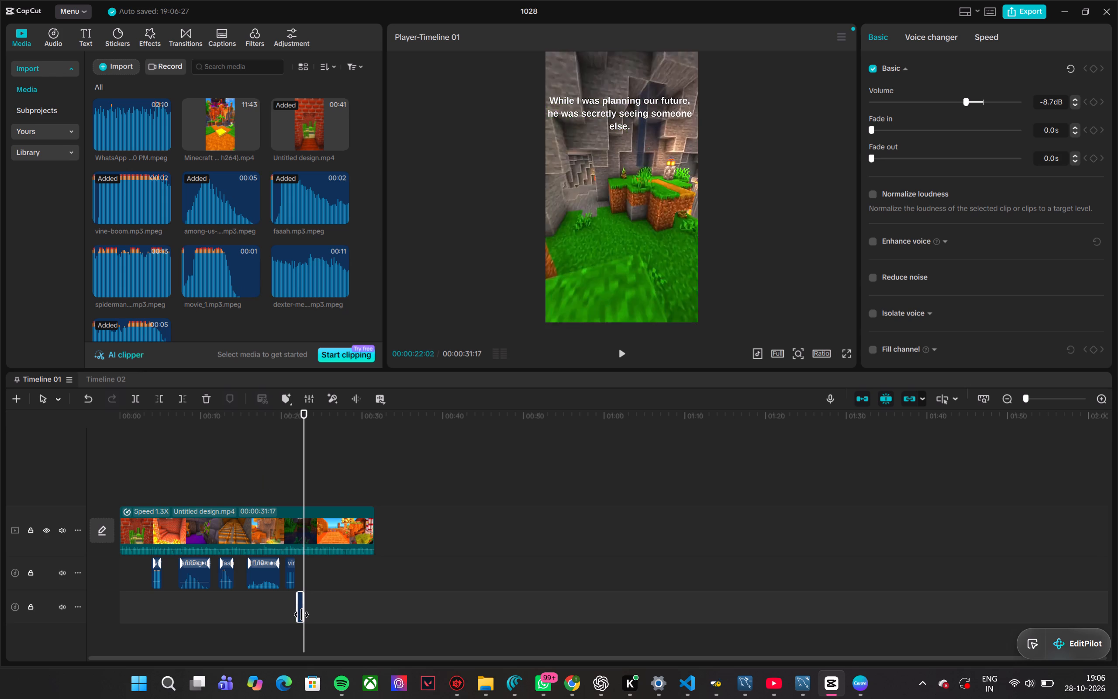
{"action": "left_click", "coordinate": [401, 592]}
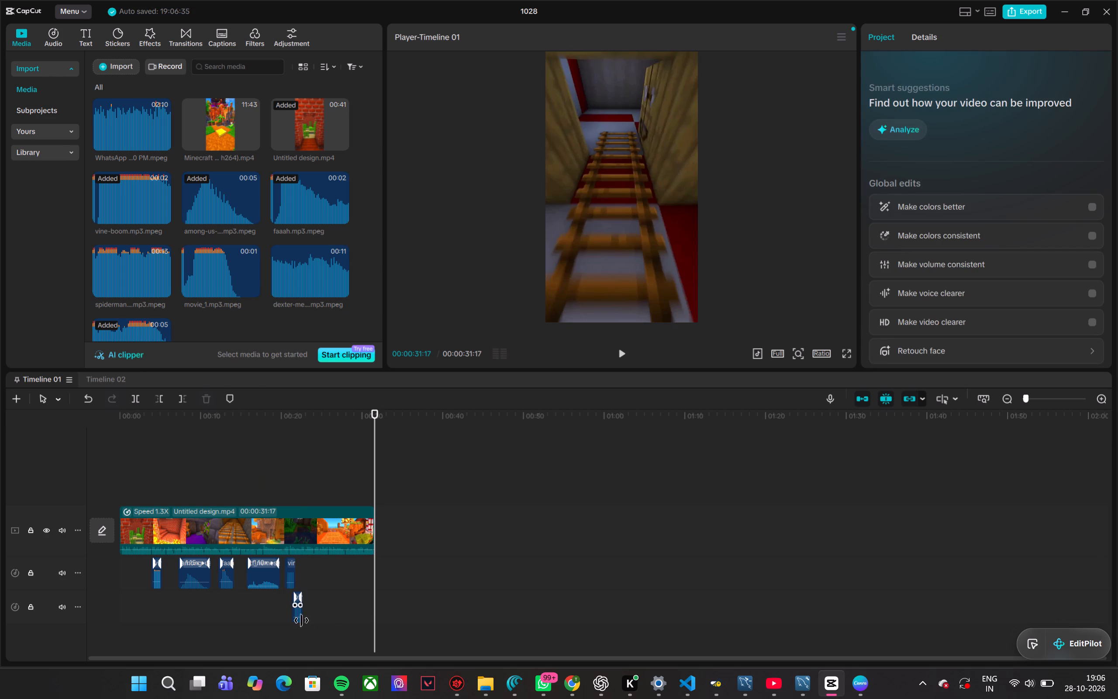
{"action": "left_click_drag", "start_coordinate": [297, 612], "coordinate": [306, 613]}
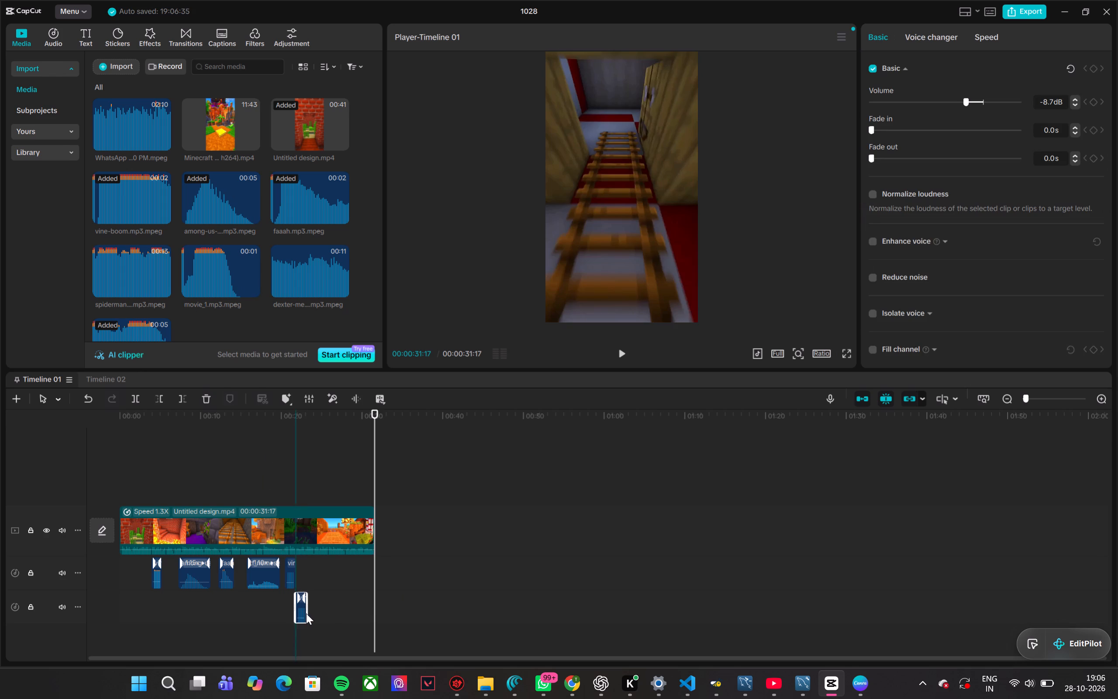
{"action": "left_click_drag", "start_coordinate": [306, 613], "coordinate": [306, 613]}
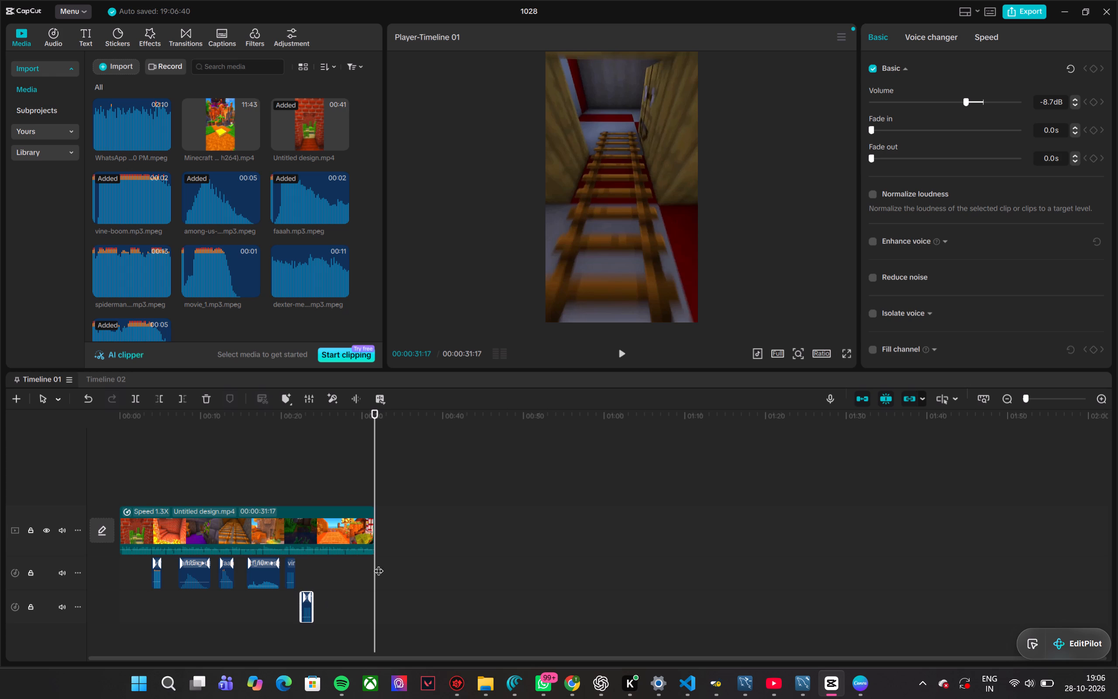
Play the timeline from 00:00:21:05 to 00:00:31:02 to check the moved vine-boom and the video's ending.
{"action": "left_click_drag", "start_coordinate": [379, 566], "coordinate": [291, 561]}
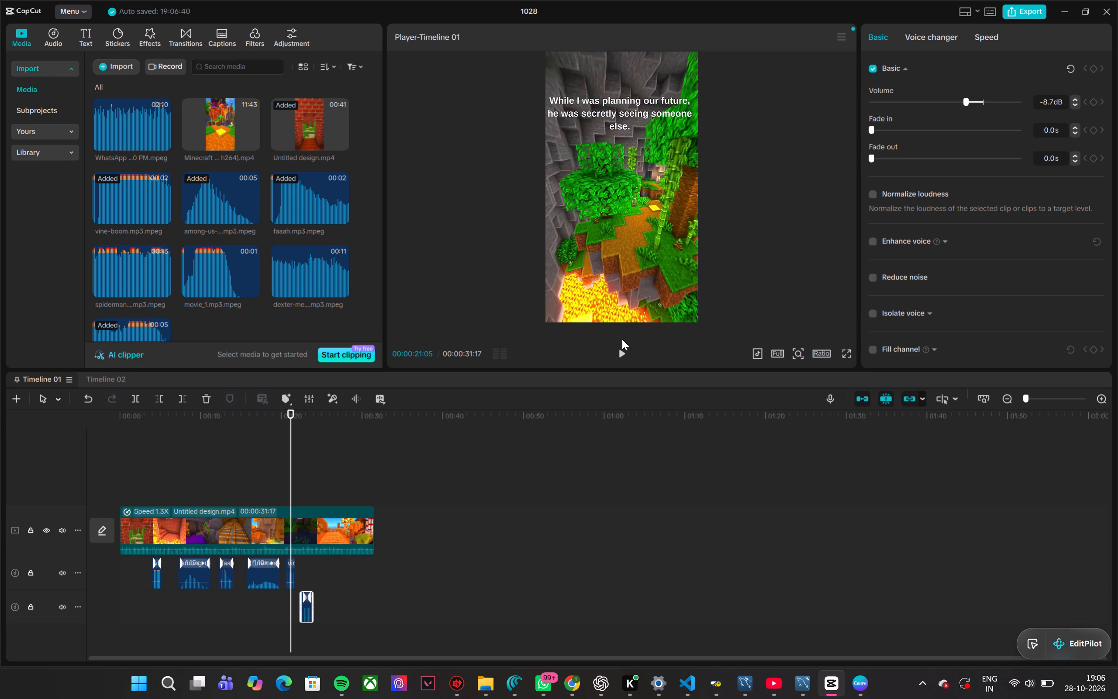
{"action": "left_click", "coordinate": [624, 353]}
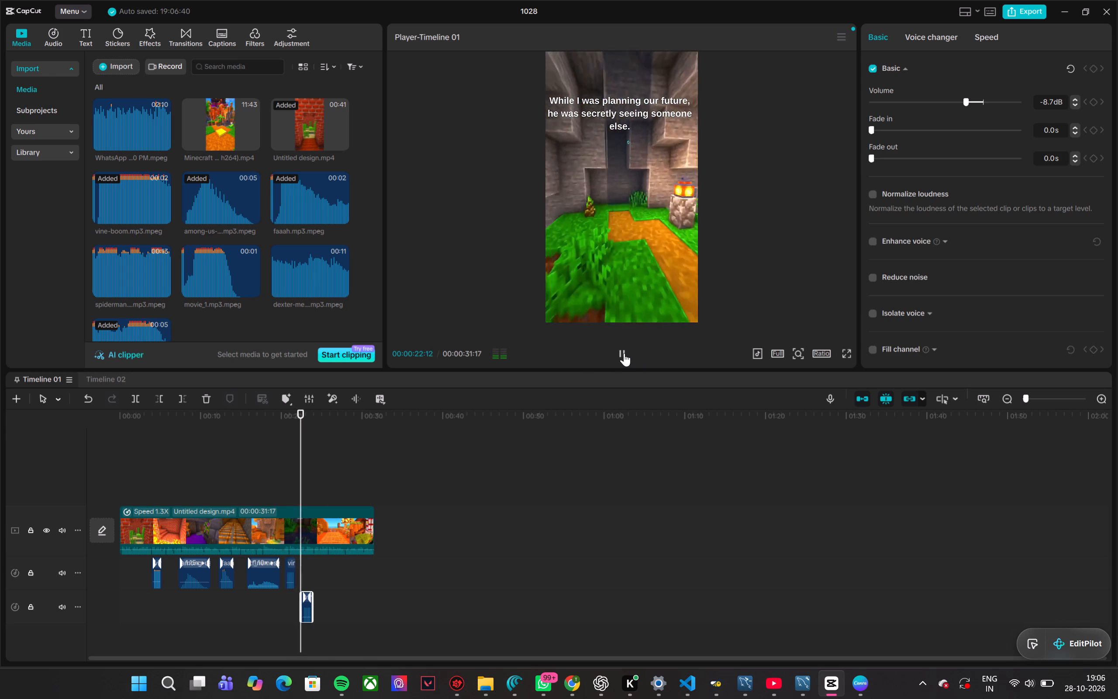
{"action": "right_click", "coordinate": [624, 353]}
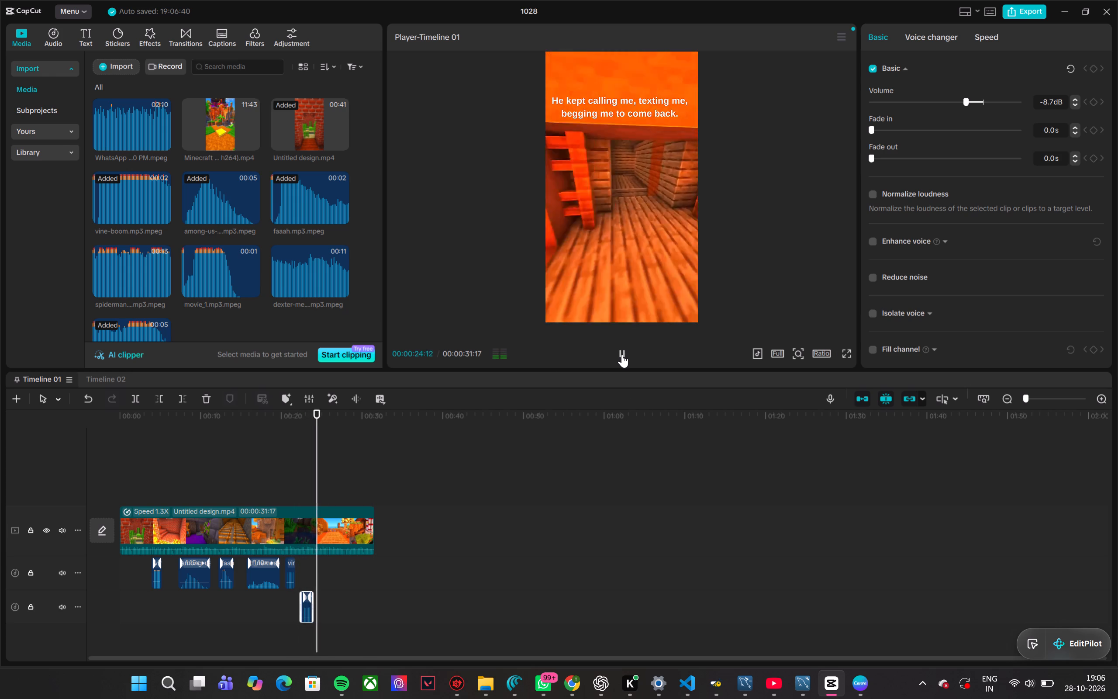
{"action": "left_click", "coordinate": [623, 353]}
{"action": "left_click", "coordinate": [623, 353]}
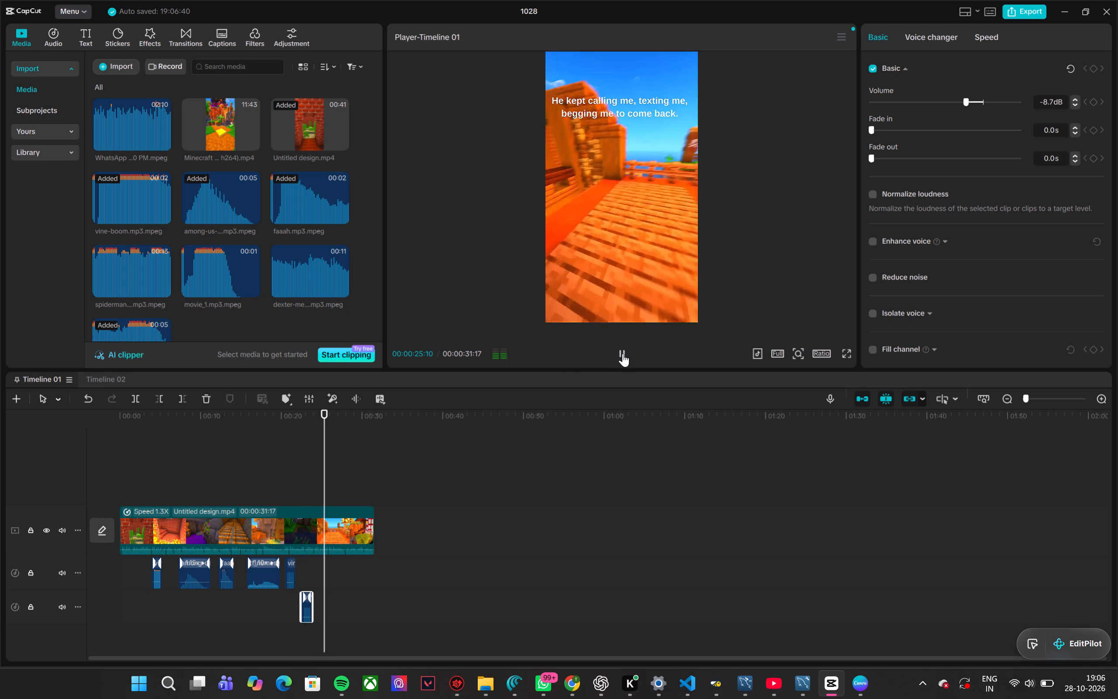
{"action": "left_click", "coordinate": [623, 353]}
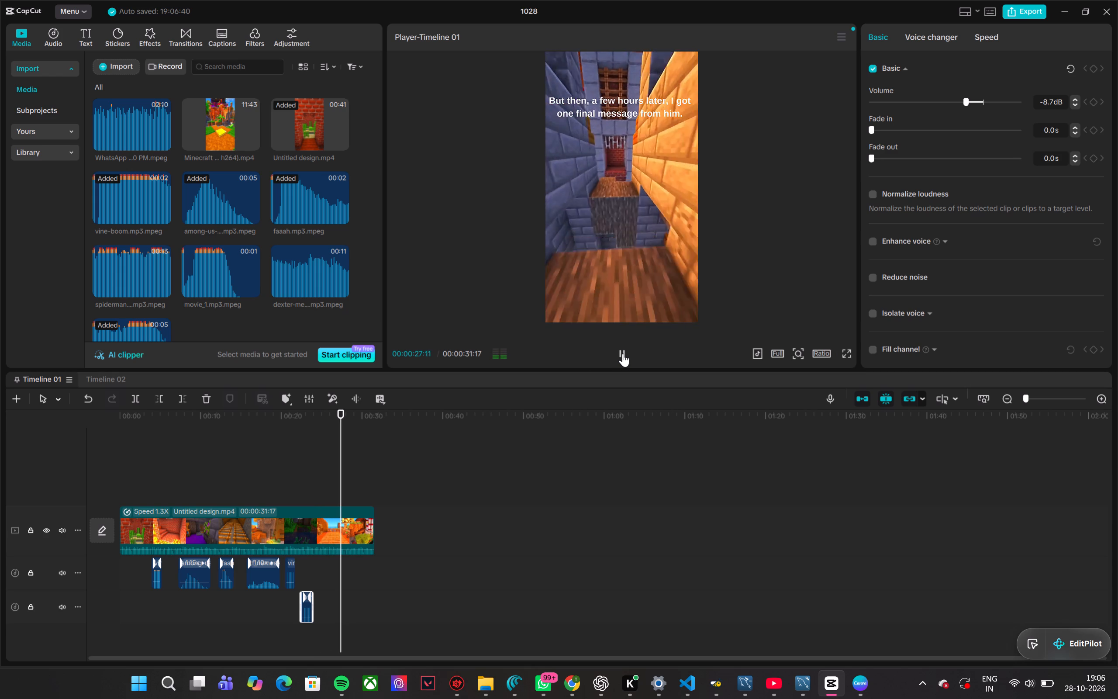
{"action": "left_click", "coordinate": [623, 353]}
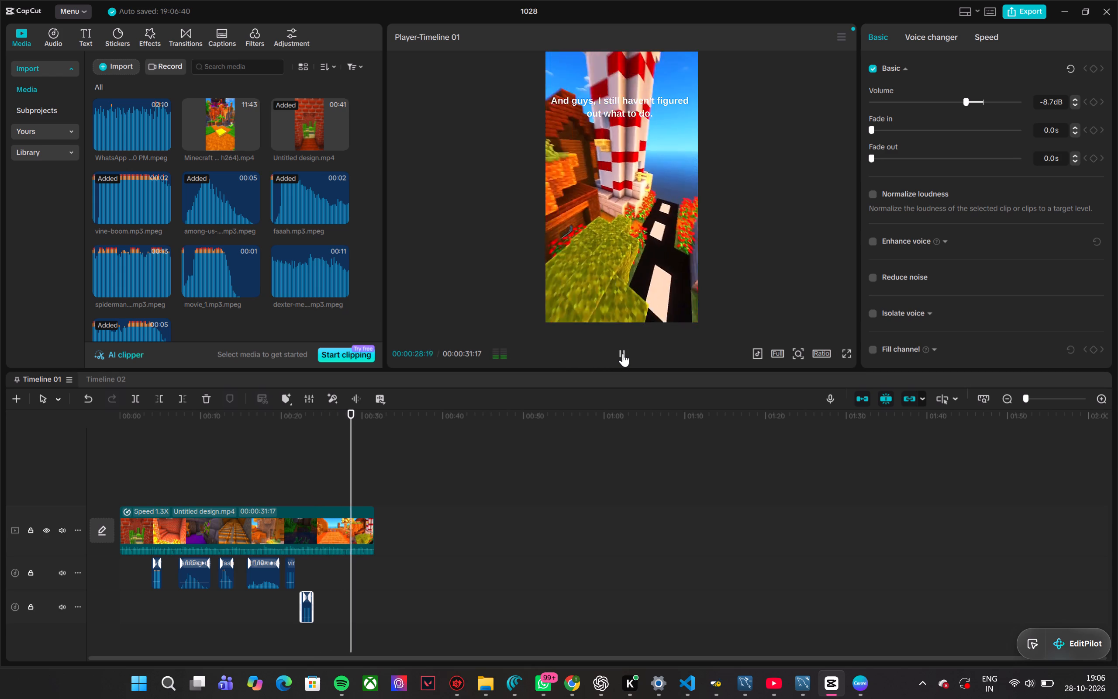
{"action": "left_click", "coordinate": [623, 353]}
{"action": "left_click", "coordinate": [623, 353]}
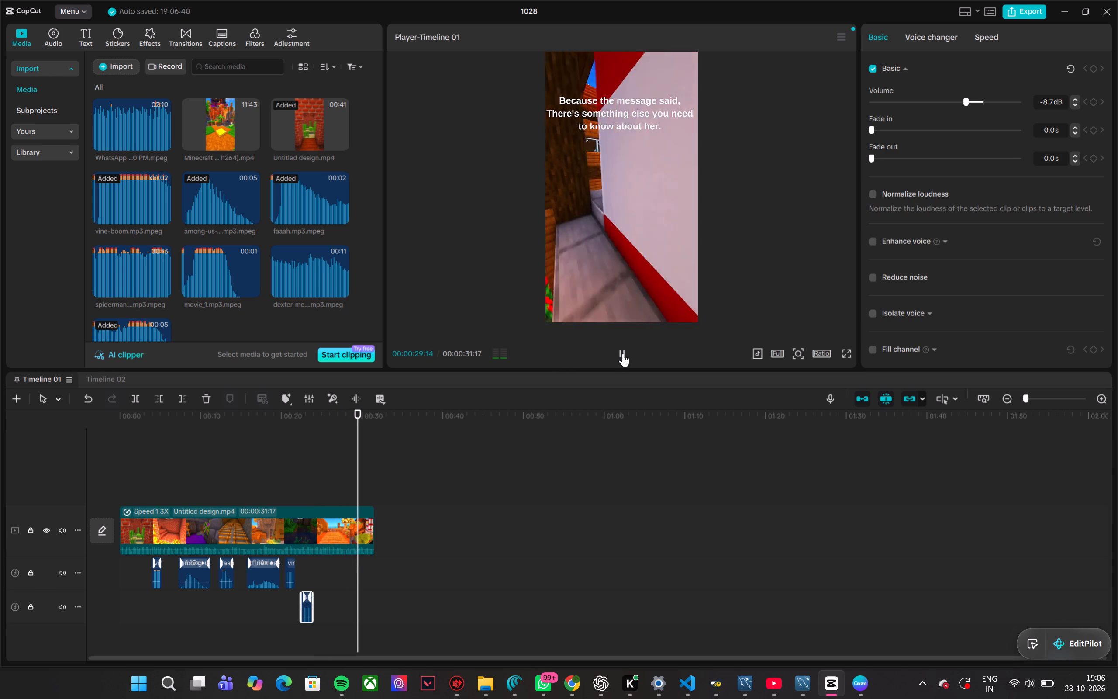
{"action": "left_click", "coordinate": [623, 353]}
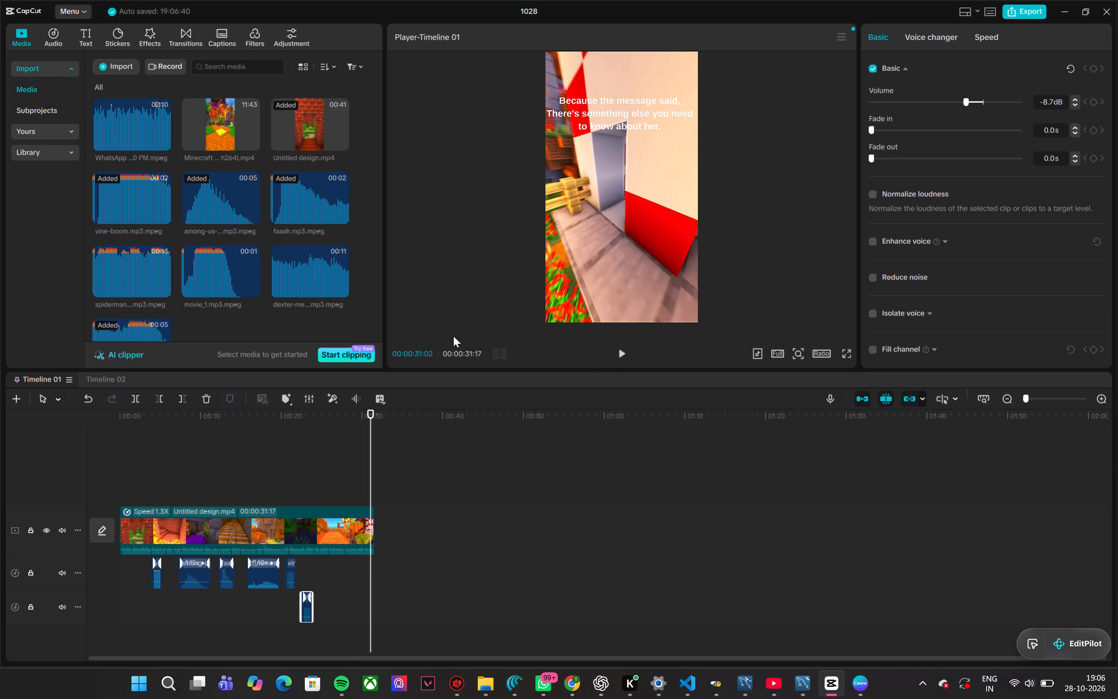
Audition the imported sound effects, place movie_1.mp3 on the upper audio track at 00:00:31:02, and play the ending to 00:00:31:28.
{"action": "left_click", "coordinate": [142, 217]}
{"action": "left_click", "coordinate": [292, 193]}
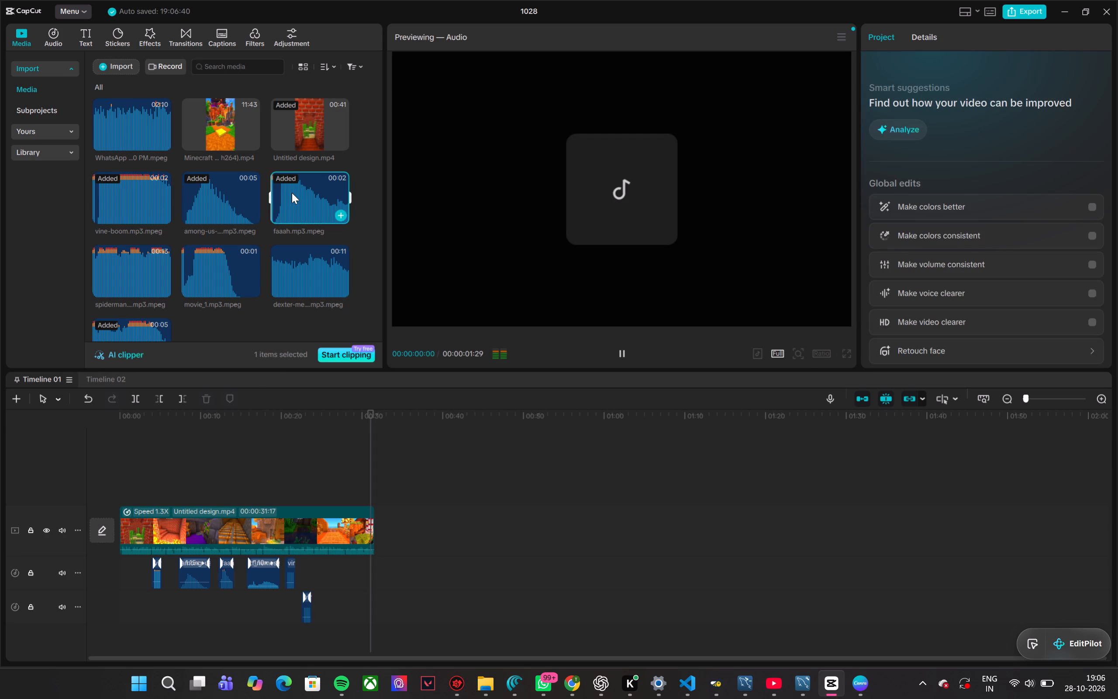
{"action": "left_click", "coordinate": [215, 269]}
{"action": "left_click", "coordinate": [306, 270]}
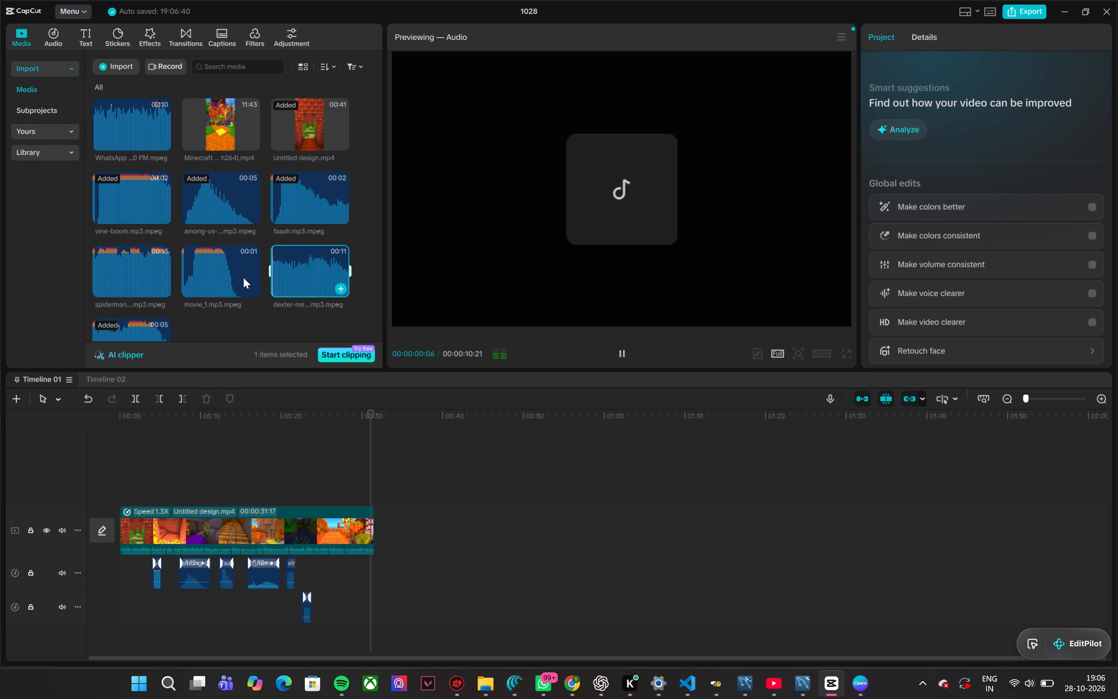
{"action": "left_click", "coordinate": [118, 327]}
{"action": "left_click_drag", "start_coordinate": [220, 260], "coordinate": [370, 574]}
{"action": "left_click_drag", "start_coordinate": [370, 482], "coordinate": [352, 481]}
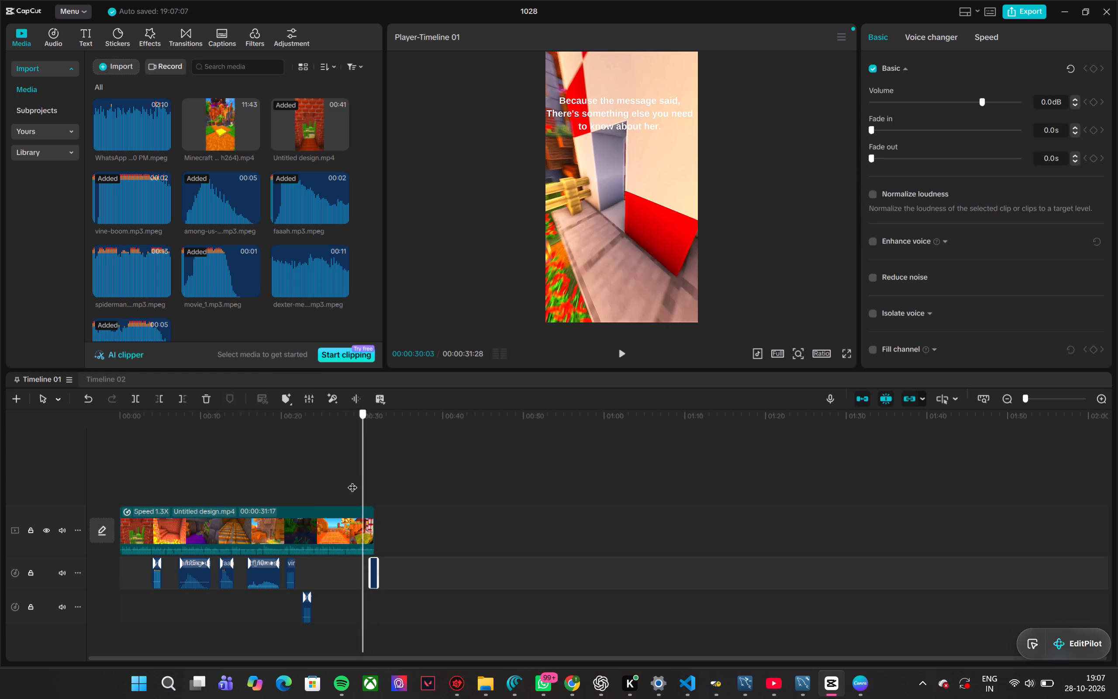
{"action": "left_click_drag", "start_coordinate": [352, 481], "coordinate": [352, 481]}
{"action": "left_click", "coordinate": [625, 357]}
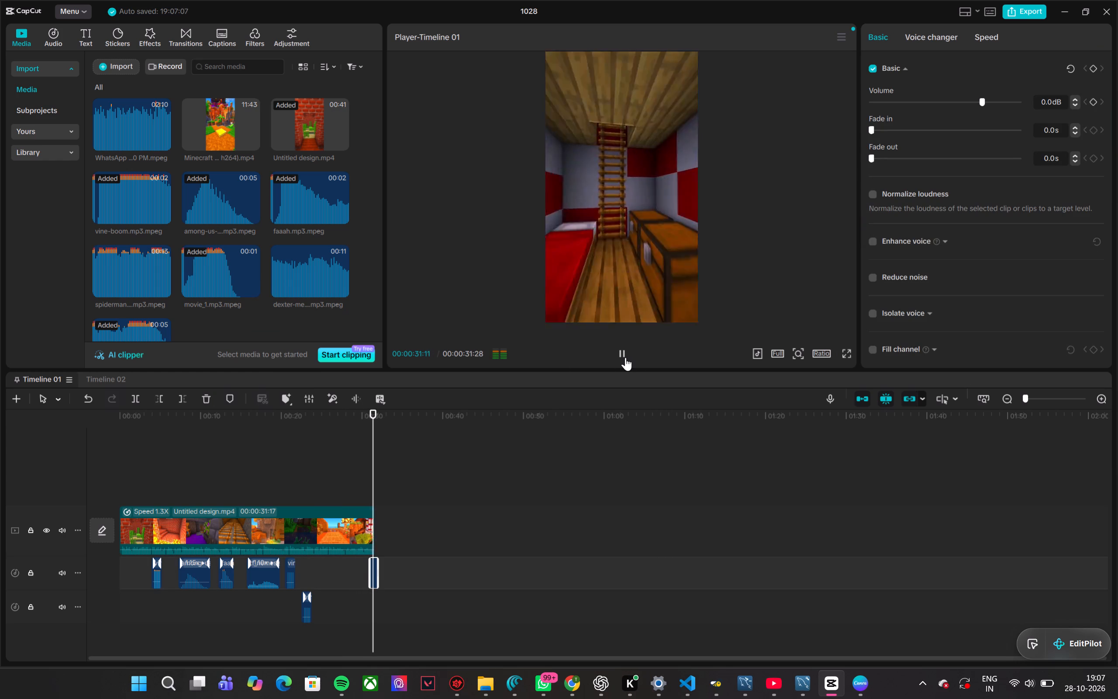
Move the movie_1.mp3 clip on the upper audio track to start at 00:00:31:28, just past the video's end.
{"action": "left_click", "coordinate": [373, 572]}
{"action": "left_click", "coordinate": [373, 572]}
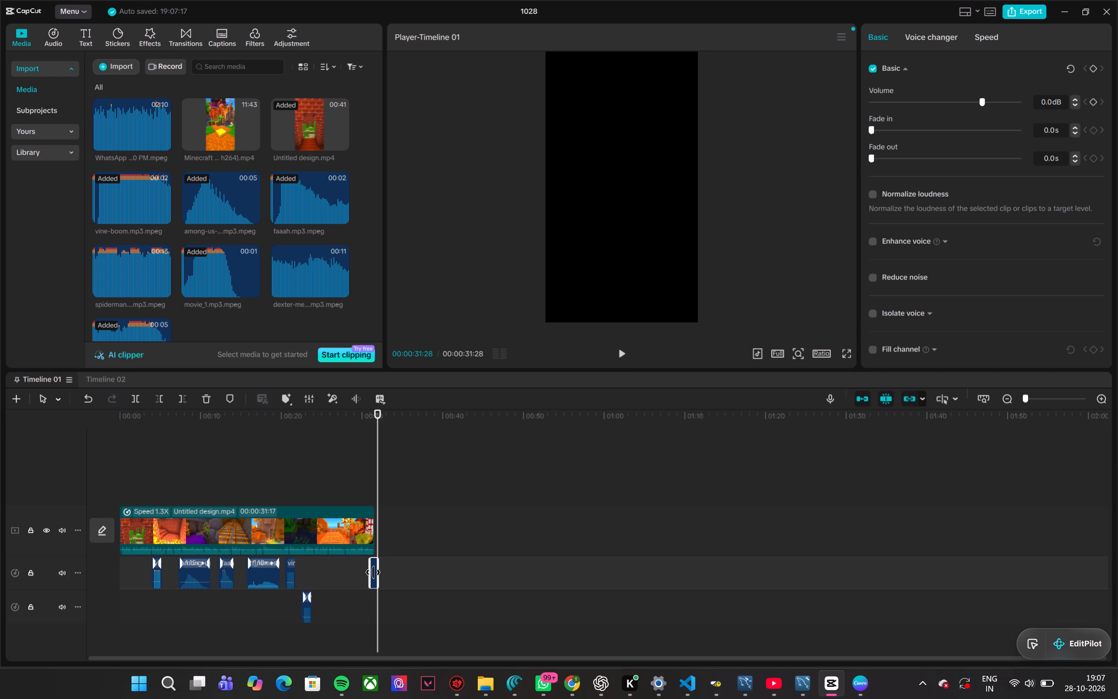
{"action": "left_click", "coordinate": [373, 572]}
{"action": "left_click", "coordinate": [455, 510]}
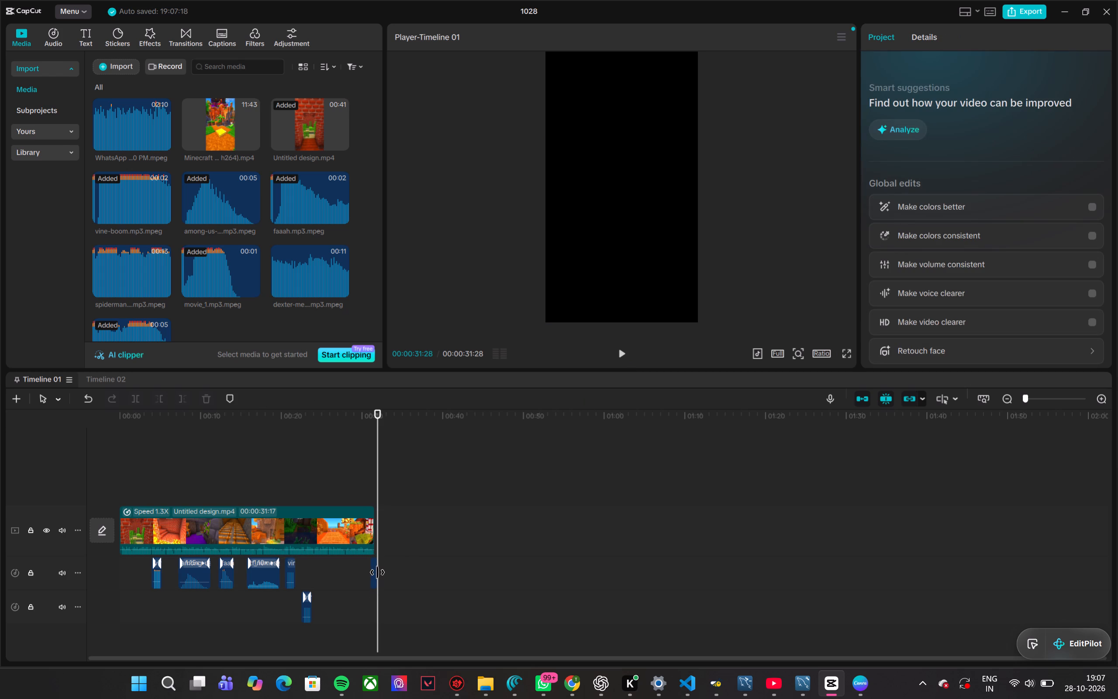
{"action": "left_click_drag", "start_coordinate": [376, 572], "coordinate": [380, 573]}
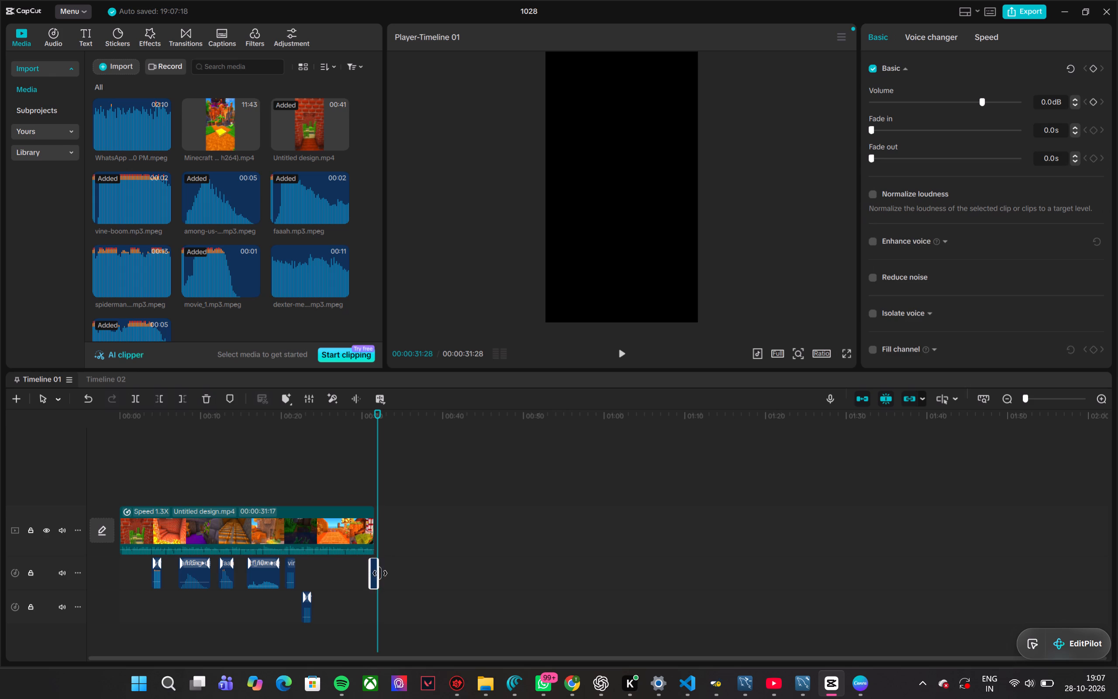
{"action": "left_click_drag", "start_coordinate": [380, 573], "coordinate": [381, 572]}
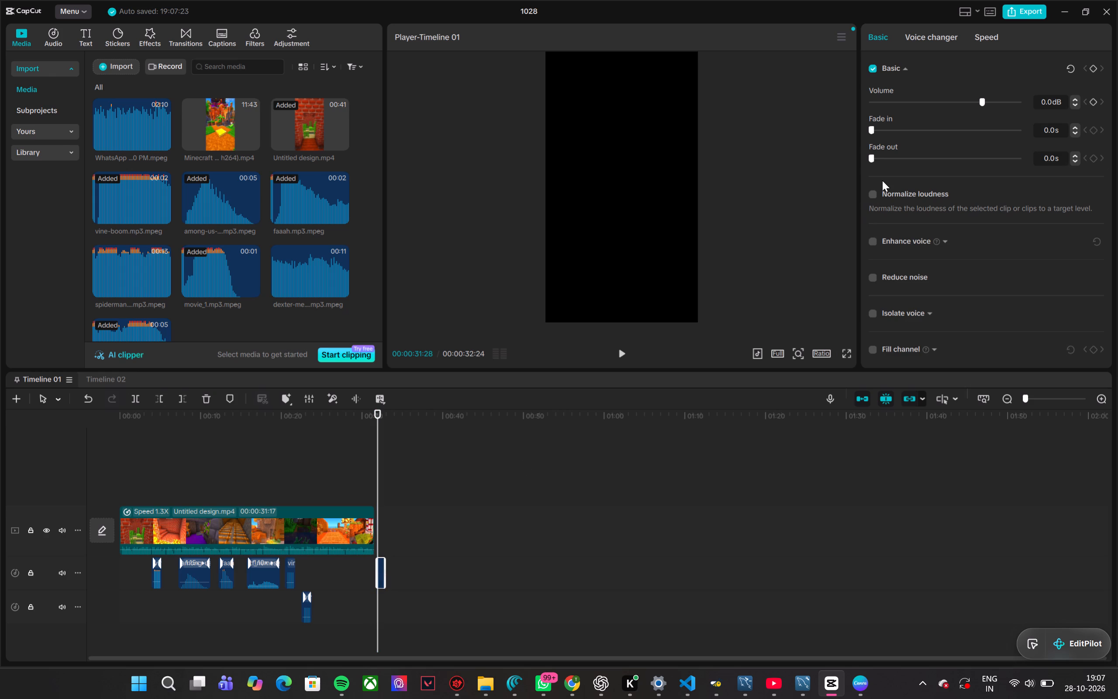
Set the movie_1.mp3 clip's volume to -4.2 dB and play the ending from 00:00:28:27 to 00:00:32:24.
{"action": "left_click", "coordinate": [972, 101]}
{"action": "left_click_drag", "start_coordinate": [380, 468], "coordinate": [353, 472]}
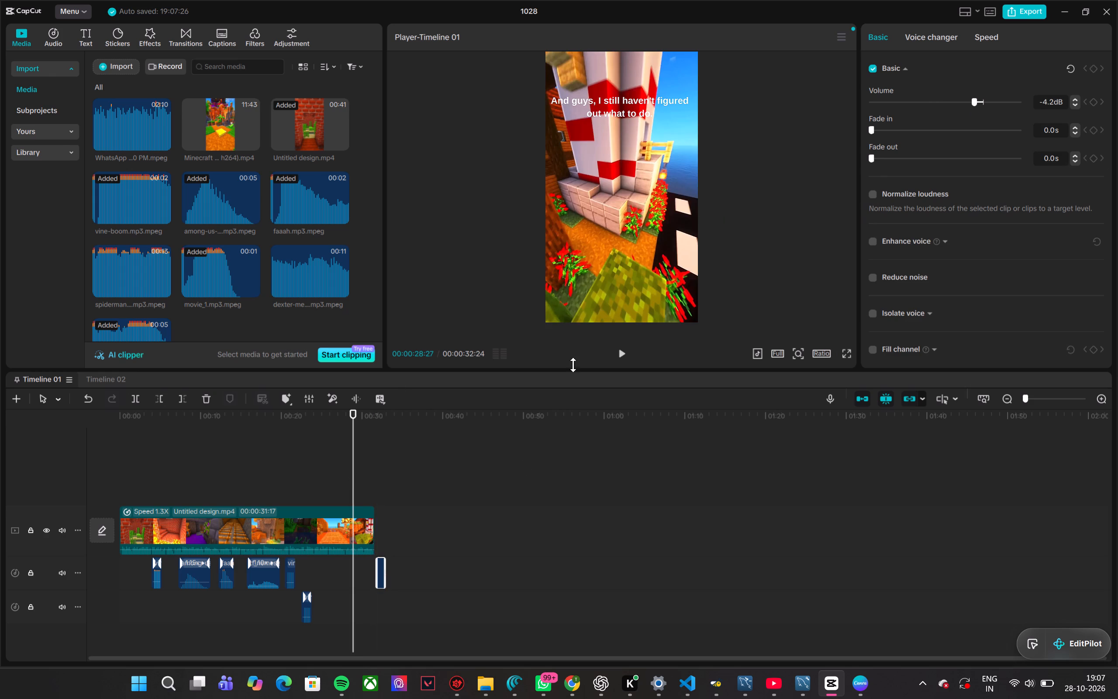
{"action": "left_click", "coordinate": [621, 349]}
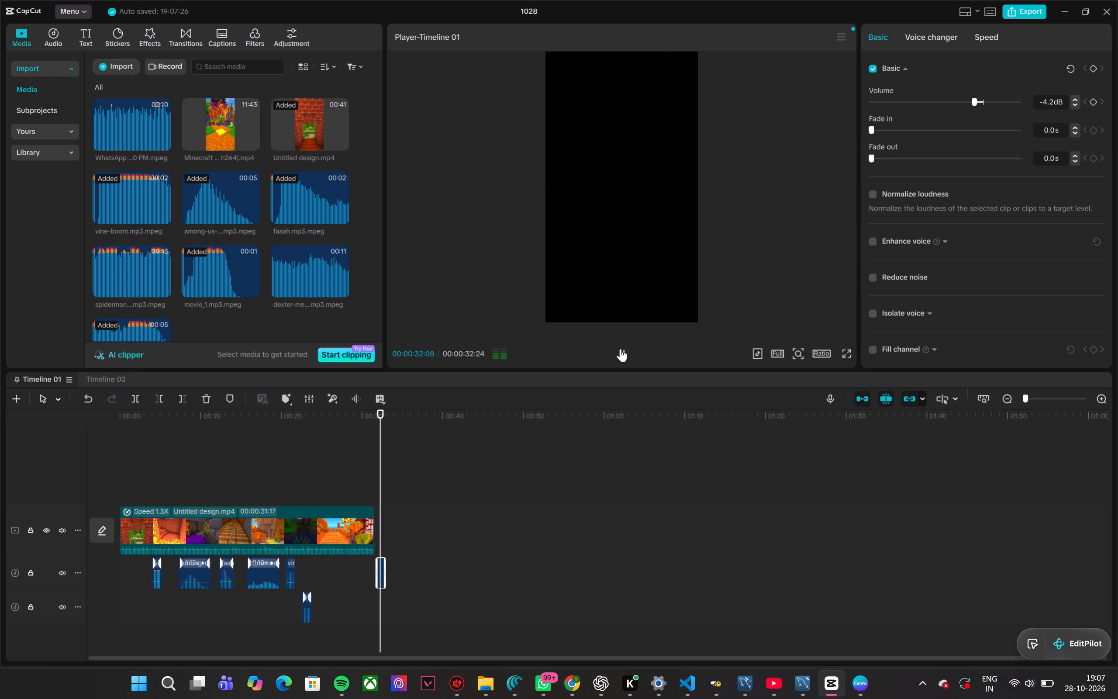
Move the movie_1.mp3 clip earlier so it starts right at the end of the video clip, at 00:00:31:17.
{"action": "left_click", "coordinate": [380, 577]}
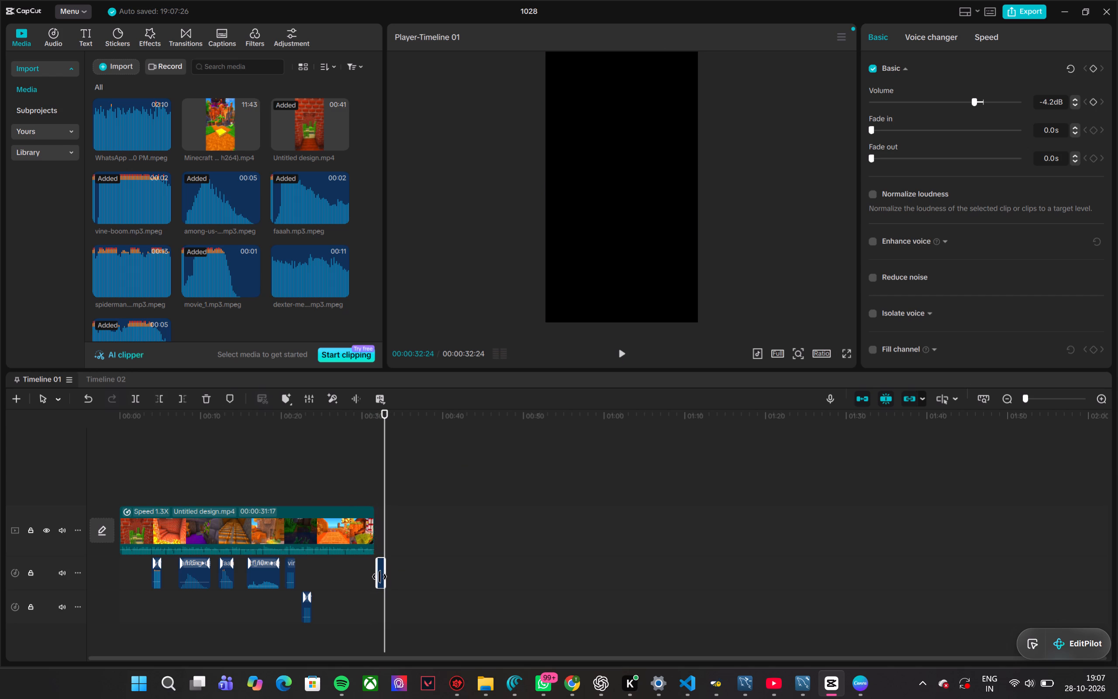
{"action": "left_click", "coordinate": [434, 542]}
{"action": "left_click_drag", "start_coordinate": [380, 575], "coordinate": [380, 575]}
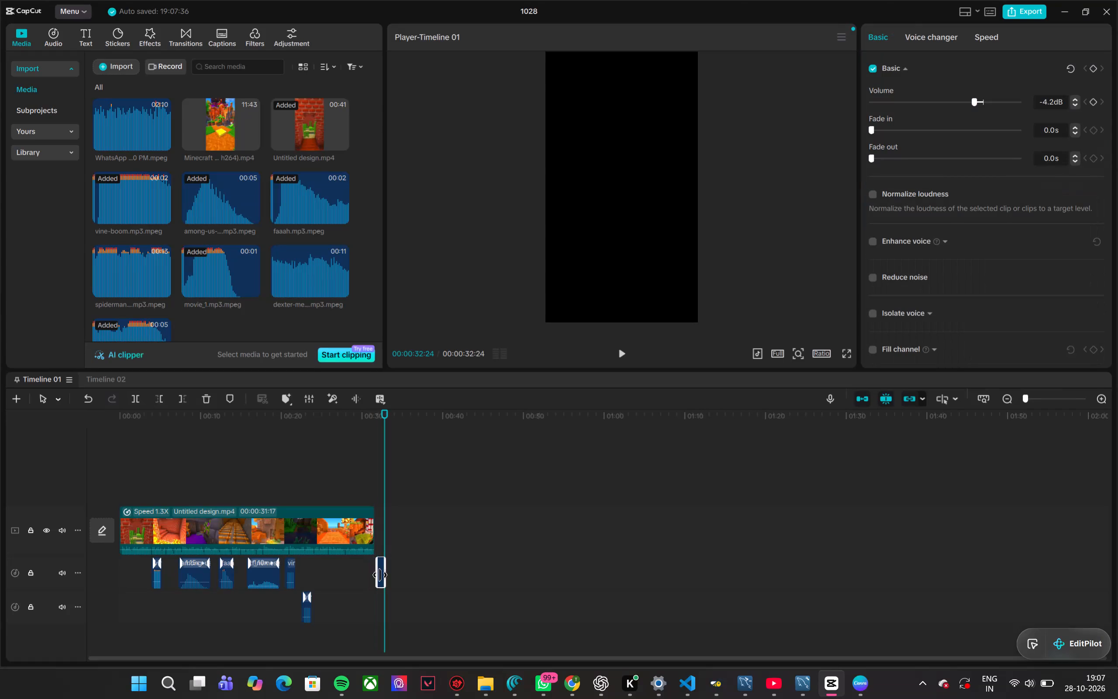
{"action": "left_click_drag", "start_coordinate": [380, 575], "coordinate": [376, 577]}
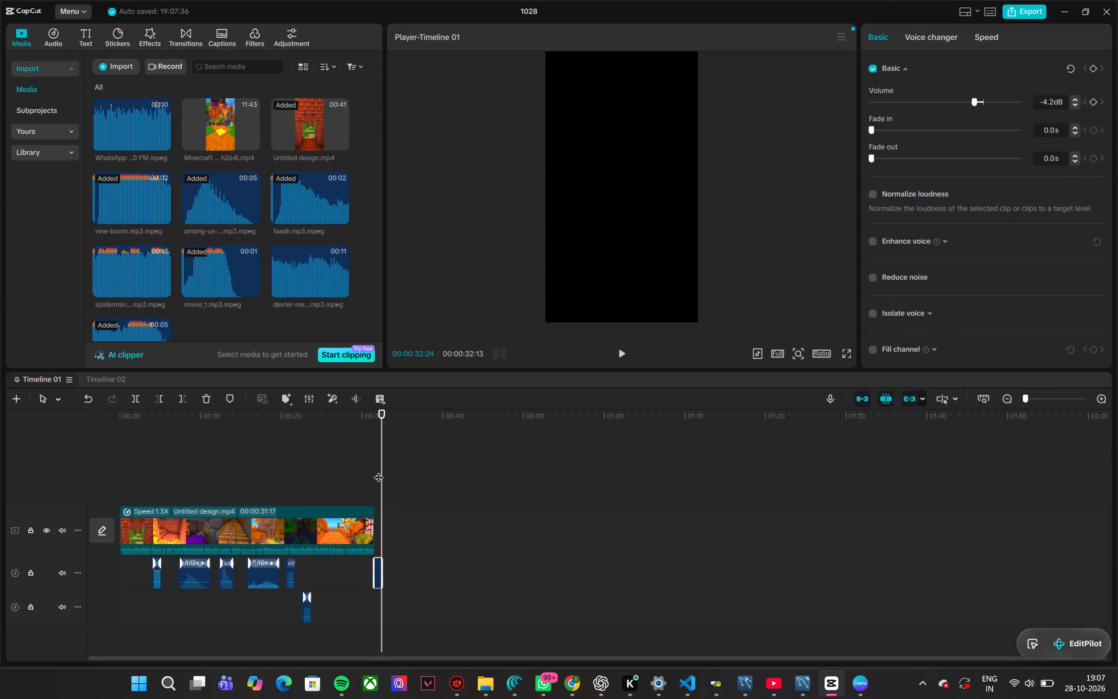
Play the ending from about 00:00:27:18, and replay the timeline from the beginning to about 00:00:18:03 to check the sound effects.
{"action": "left_click_drag", "start_coordinate": [387, 470], "coordinate": [379, 474]}
{"action": "left_click_drag", "start_coordinate": [379, 474], "coordinate": [343, 488]}
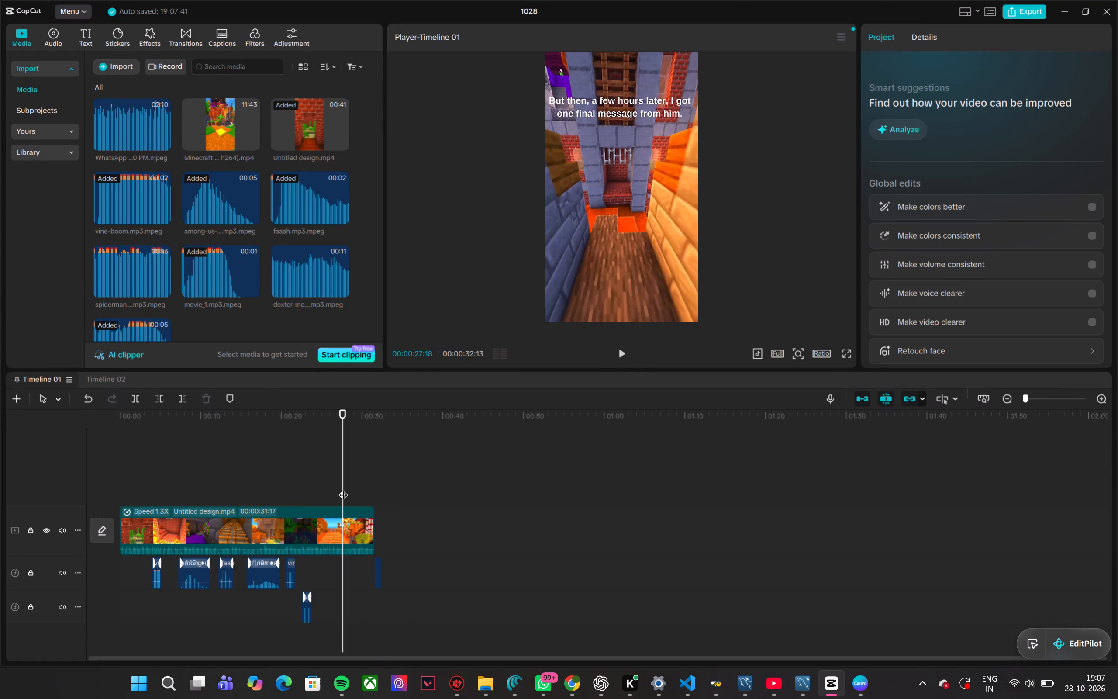
{"action": "left_click", "coordinate": [629, 359]}
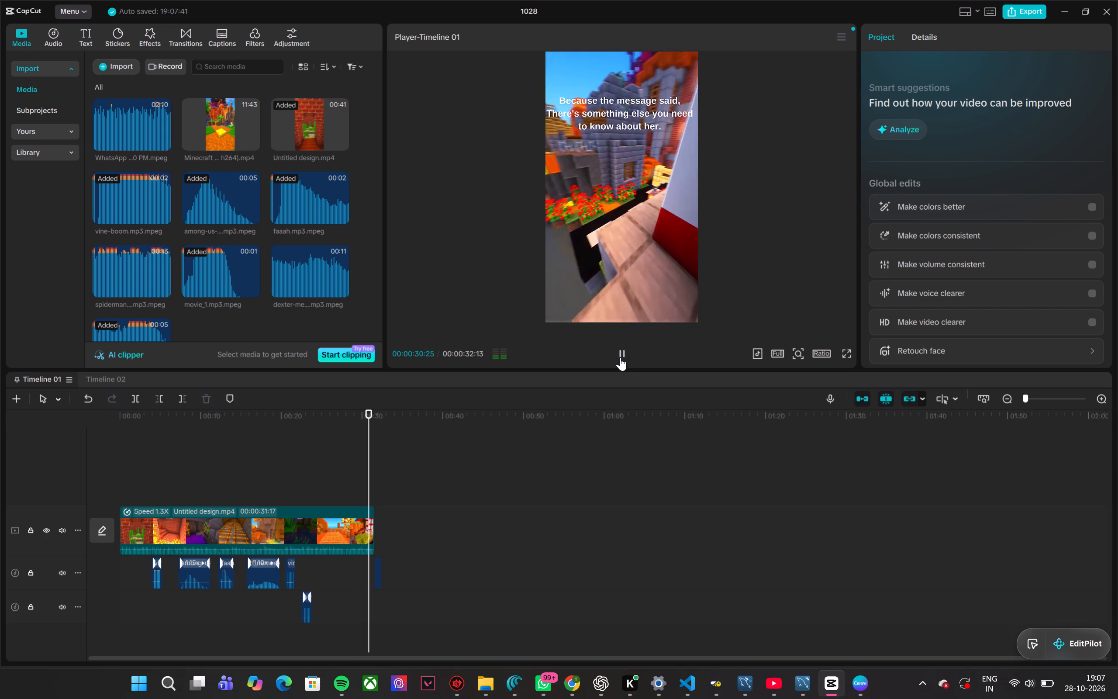
{"action": "left_click", "coordinate": [622, 361]}
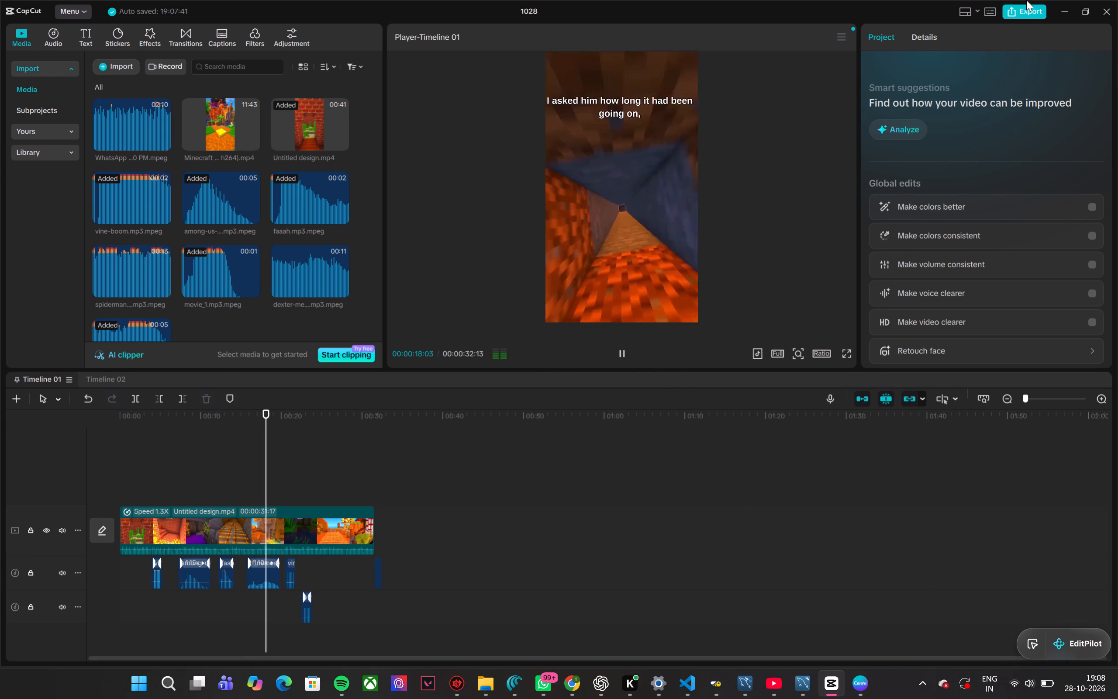
Export Timeline 01 as 1028(1) in mp4 format at 1080P, HEVC, recommended bit rate and 30fps.
{"action": "left_click", "coordinate": [1011, 10]}
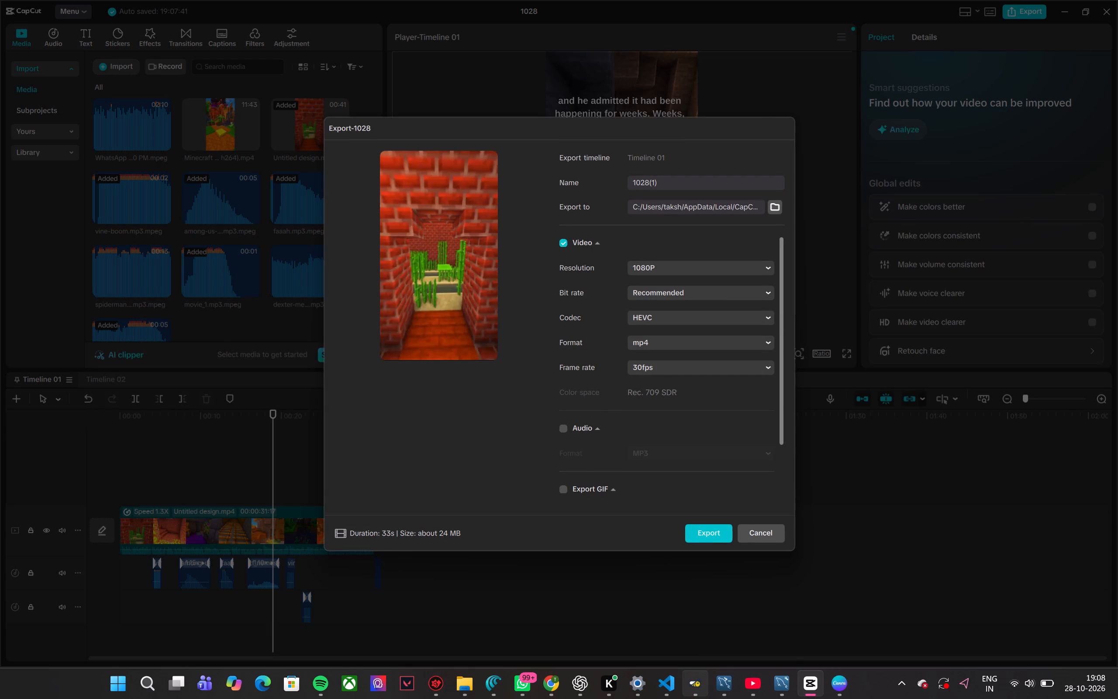
{"action": "left_click", "coordinate": [717, 530]}
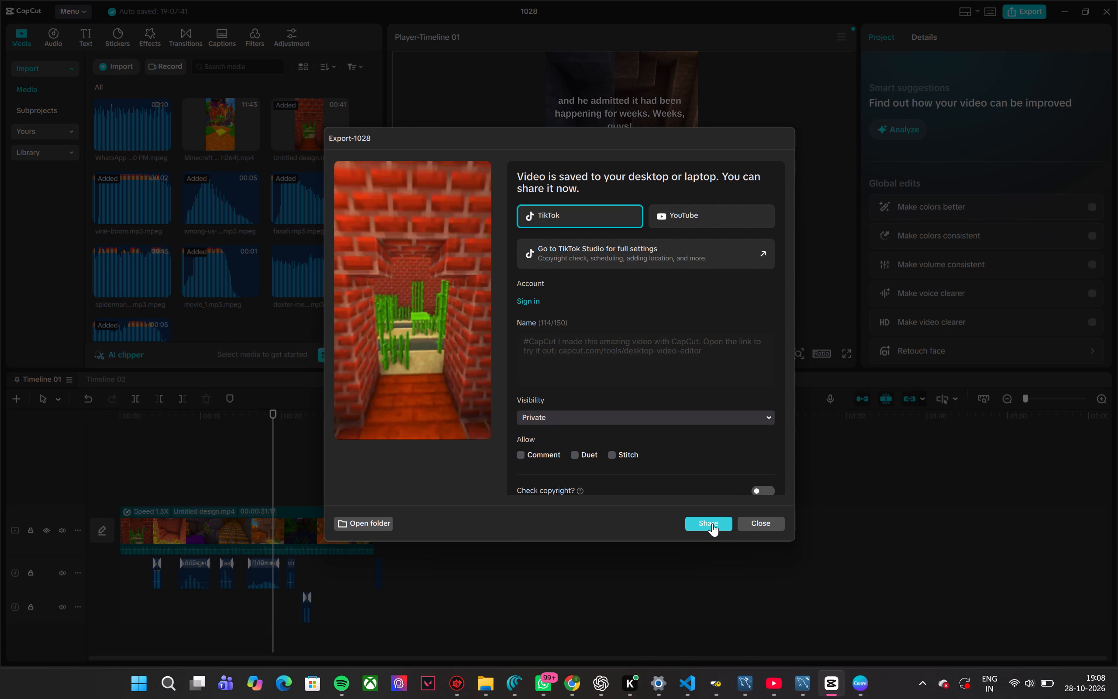
Open the exported video's folder in File Explorer and copy the 1028(1) video file.
{"action": "left_click", "coordinate": [345, 525]}
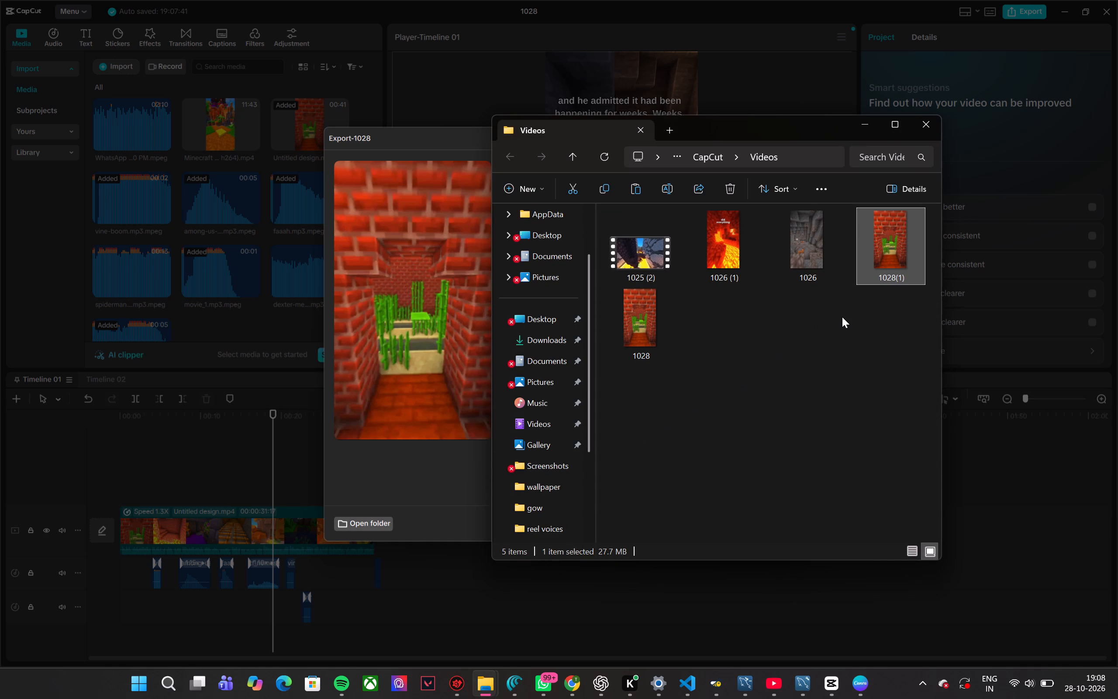
{"action": "key", "text": "ctrl+c"}
{"action": "left_click_drag", "start_coordinate": [757, 698], "coordinate": [760, 698]}
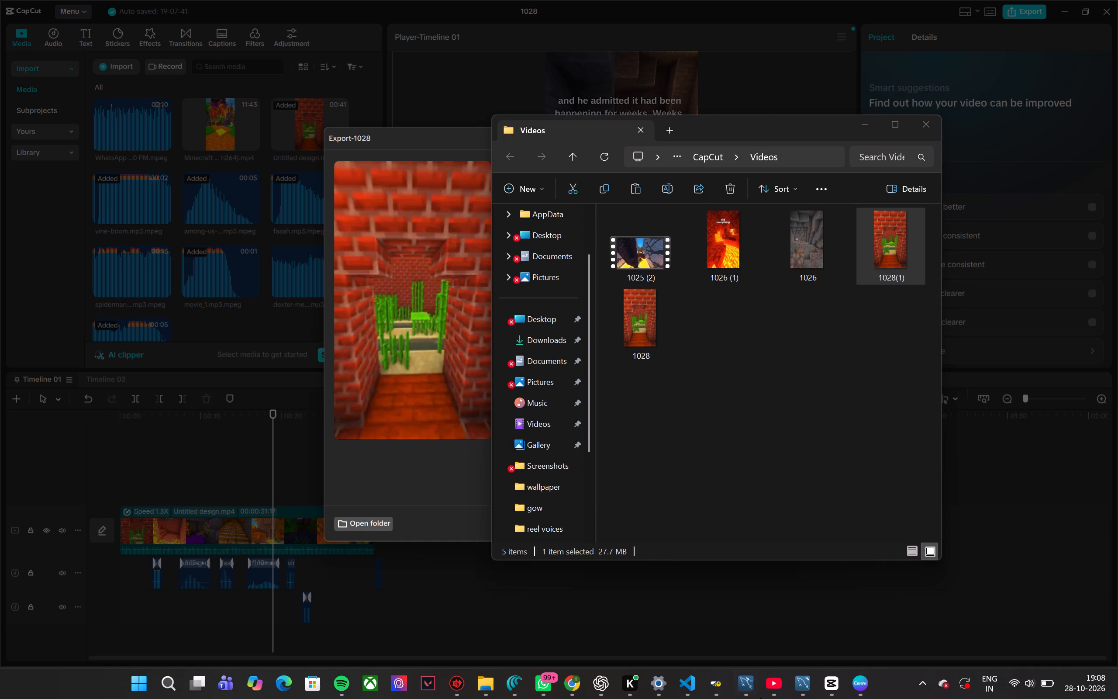
{"action": "left_click_drag", "start_coordinate": [760, 698], "coordinate": [746, 698]}
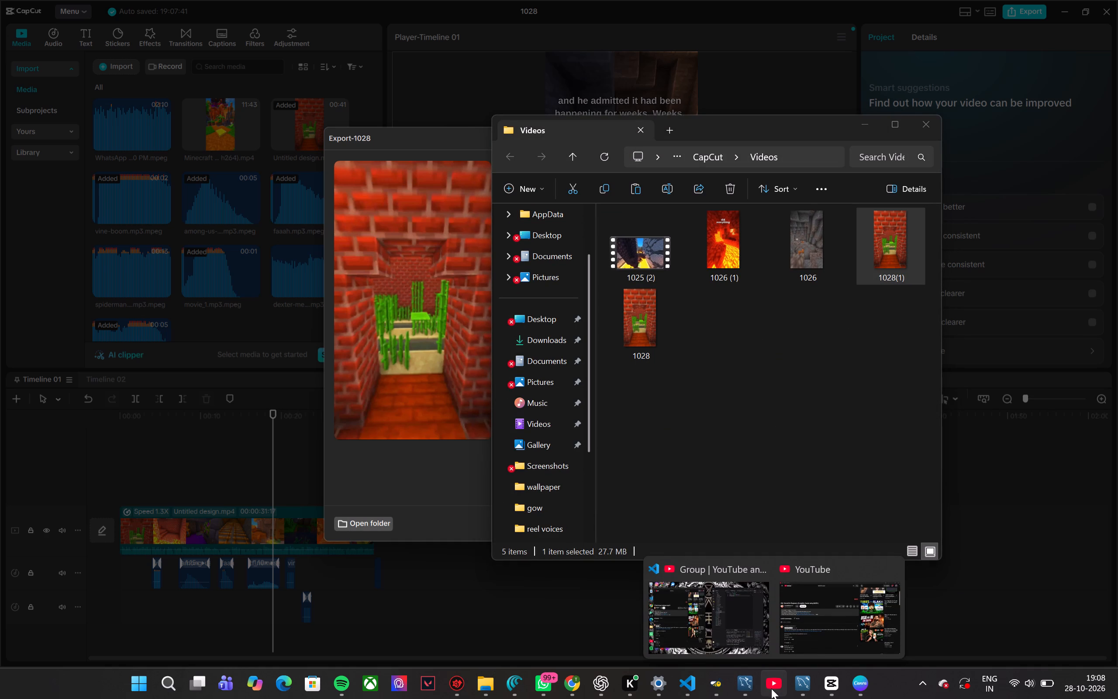
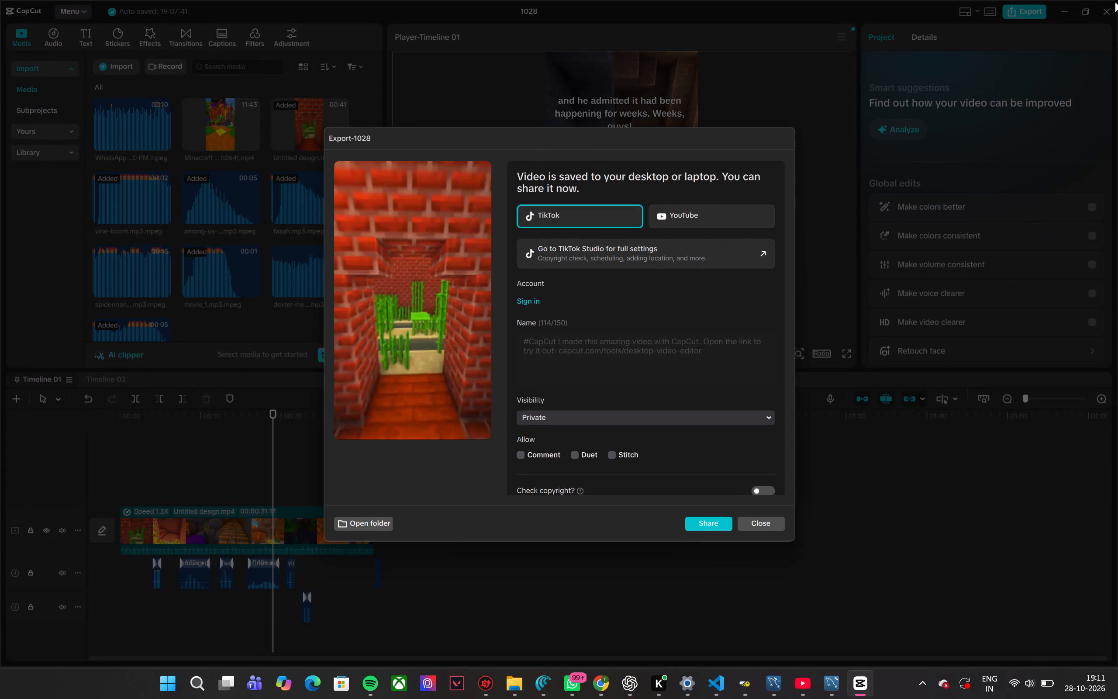
Dismiss the completed export window without sharing the video, and close the 1028 project.
{"action": "left_click", "coordinate": [761, 526]}
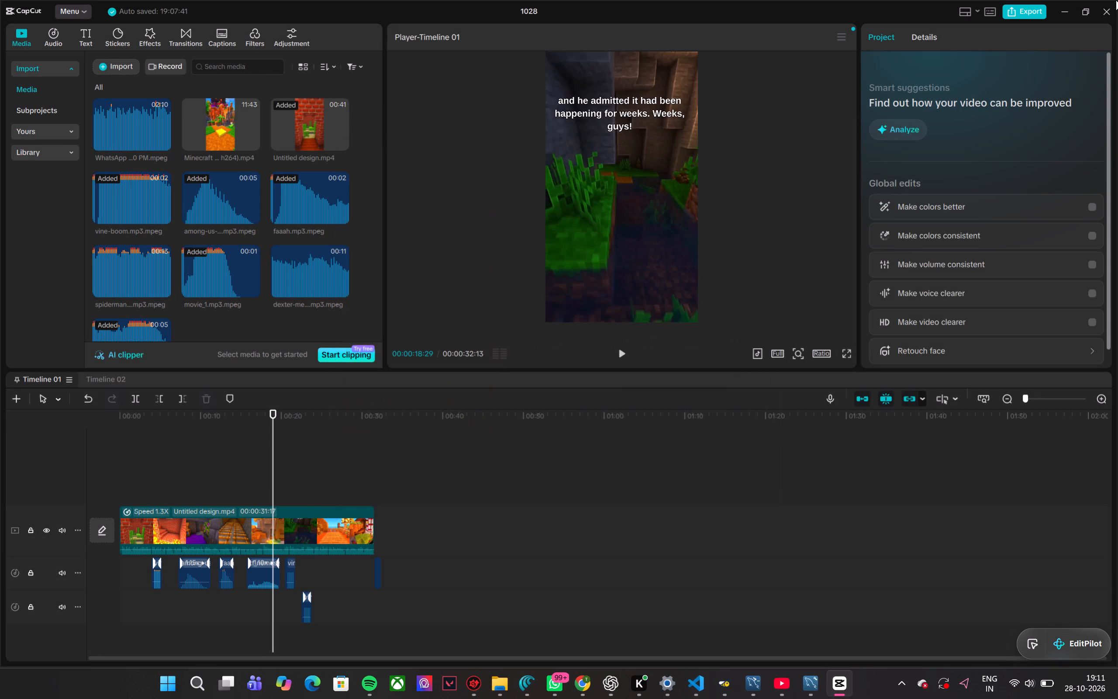
{"action": "left_click", "coordinate": [1108, 2]}
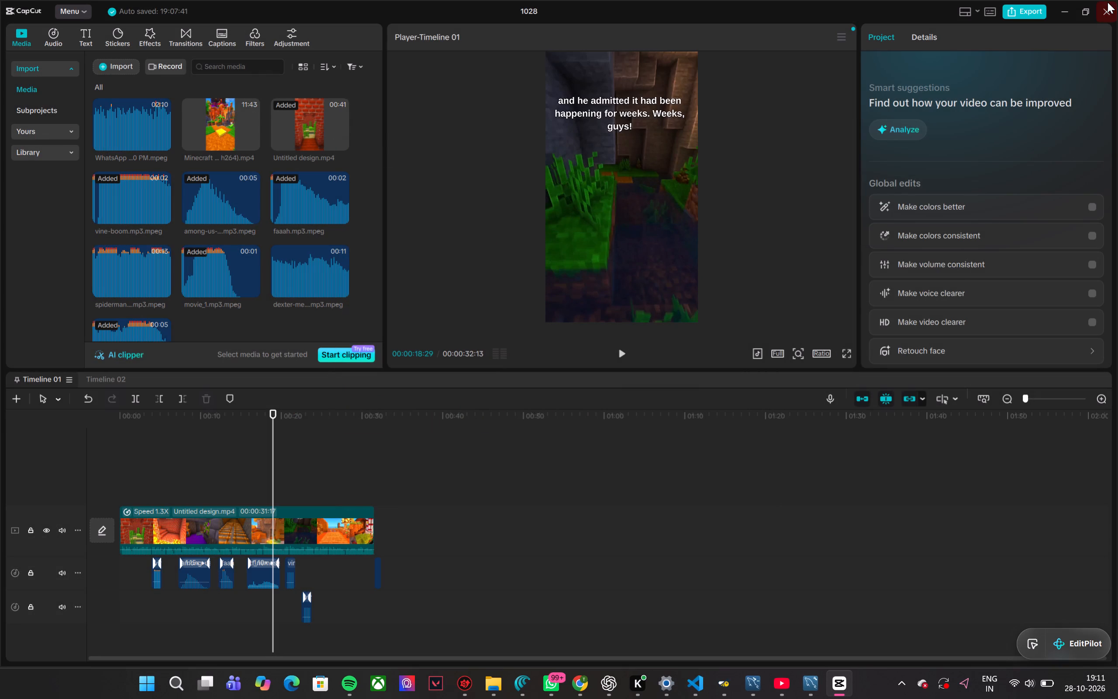